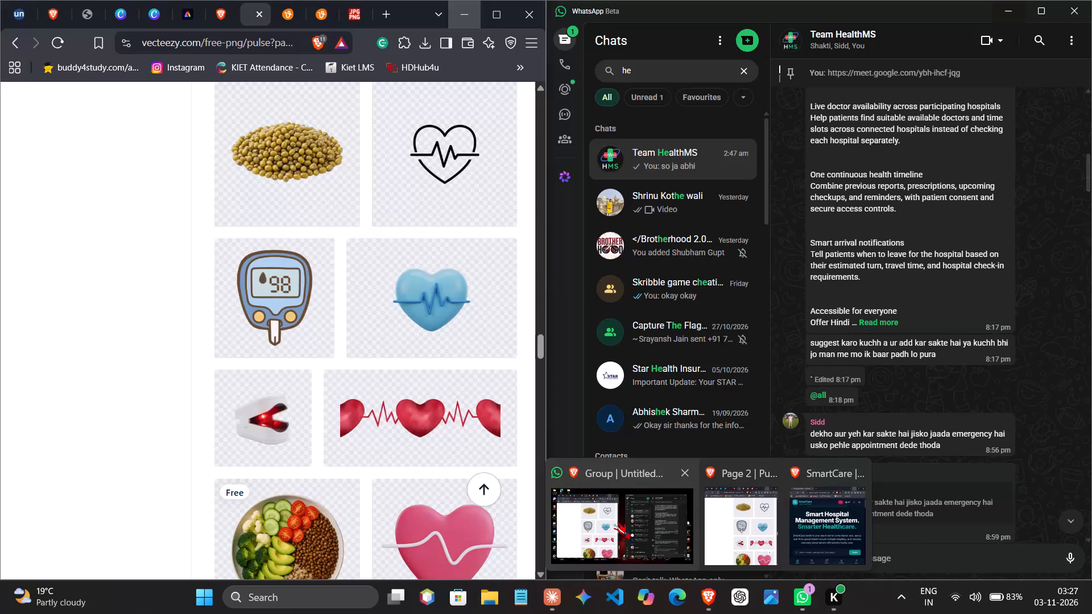
# Switch to the snapped window group showing the Vecteezy pulse images page beside the WhatsApp chat.
pyautogui.click(581, 518)
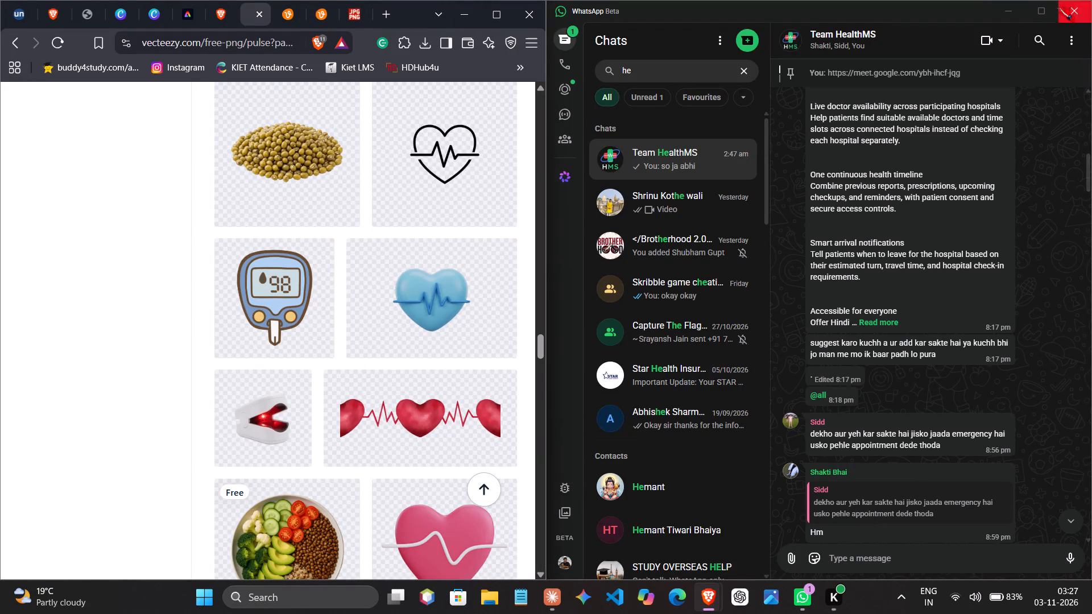
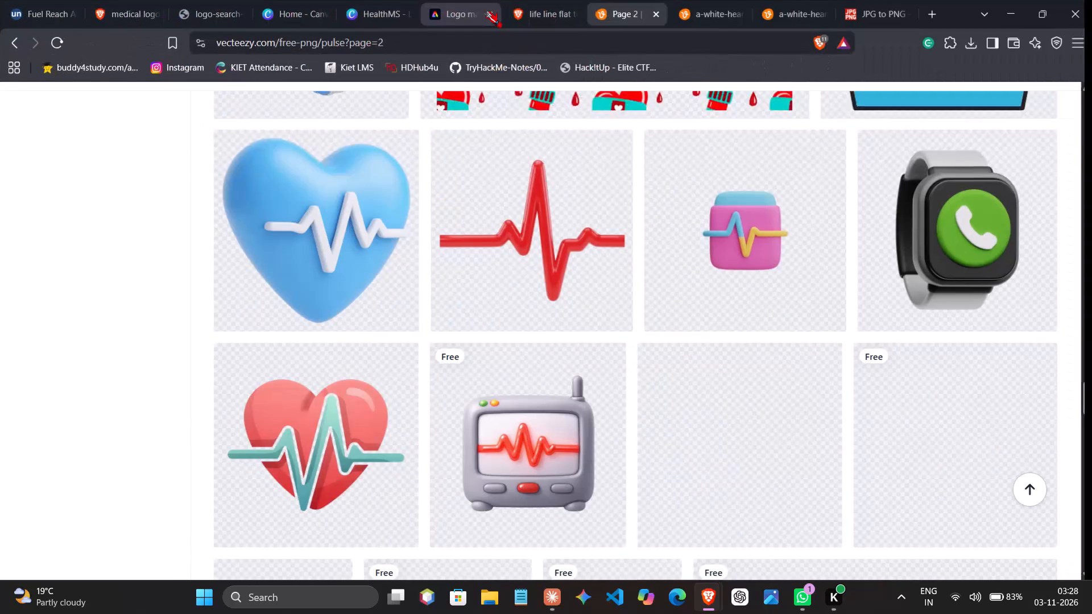
# Look through the remaining pulse PNG images on page 2 of the results and open page 3.
pyautogui.scroll(-5, 492, 395)
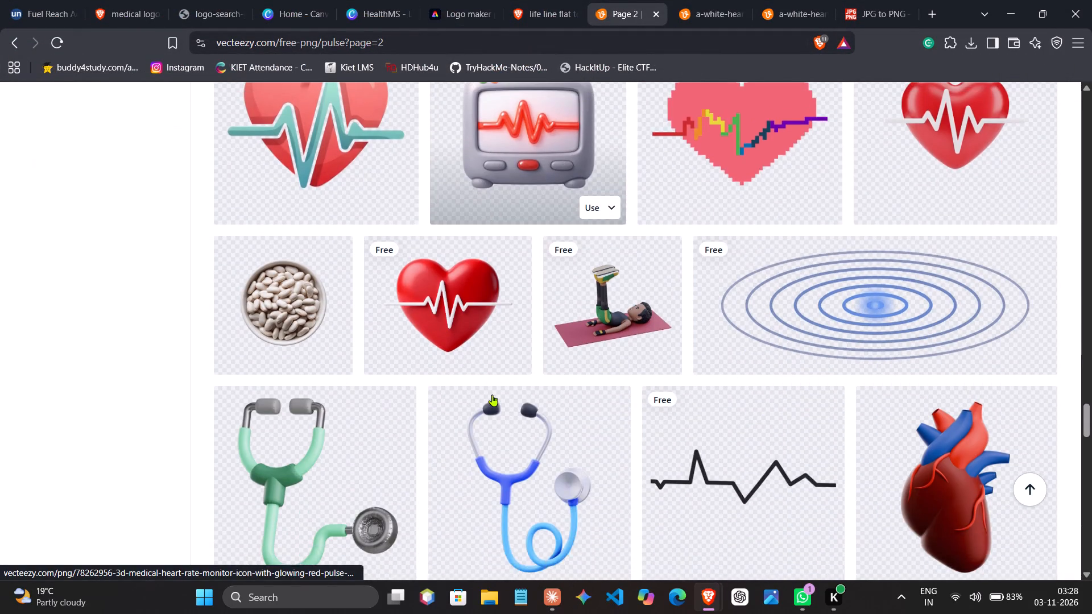
pyautogui.scroll(-5, 492, 395)
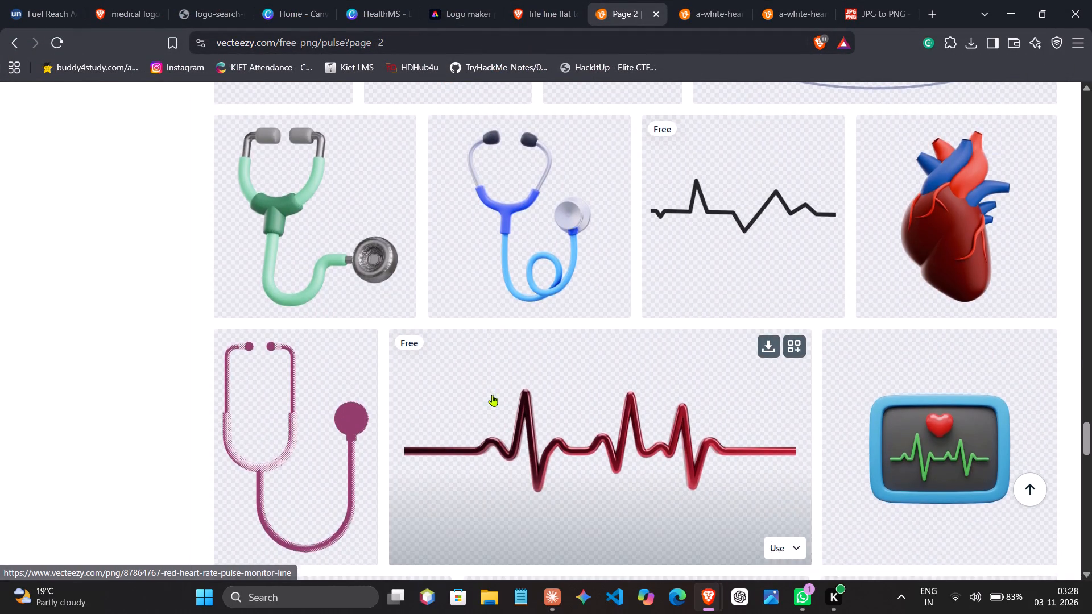
pyautogui.scroll(-7, 492, 395)
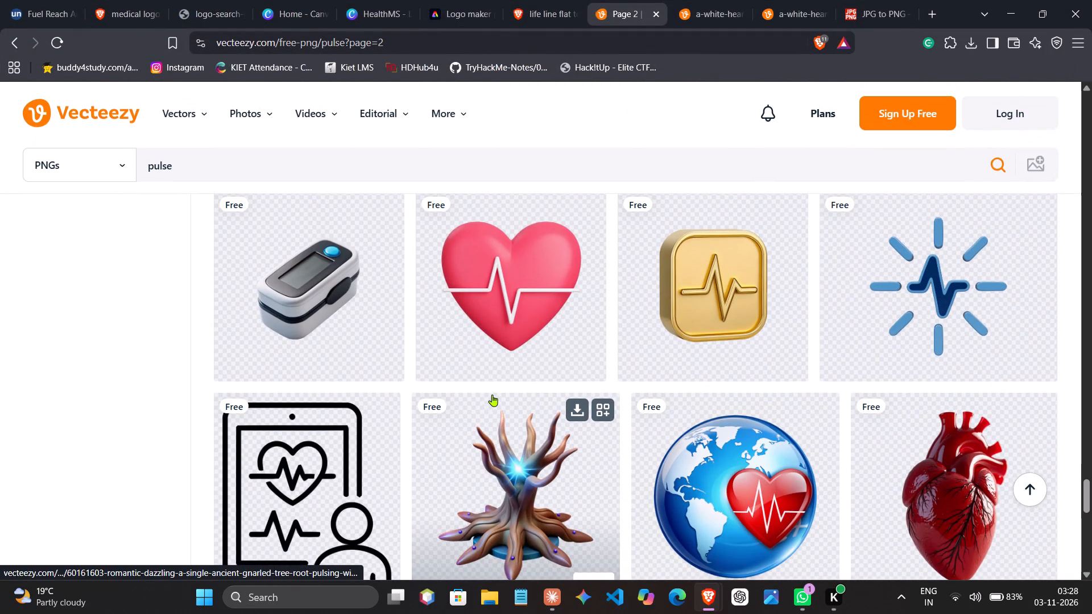
pyautogui.scroll(-2, 492, 395)
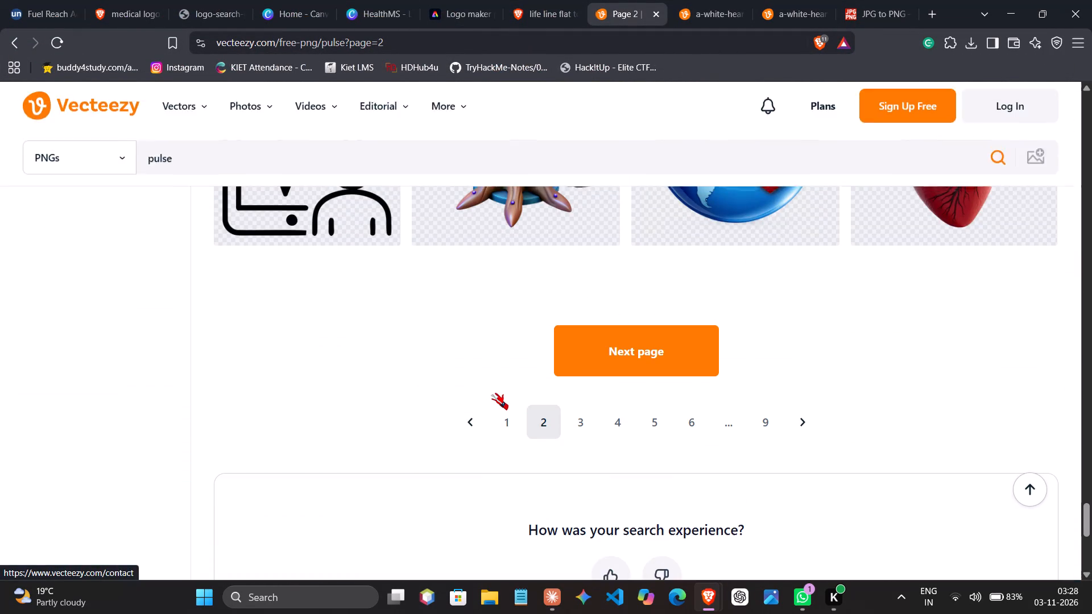
pyautogui.scroll(-1, 492, 395)
pyautogui.click(571, 422)
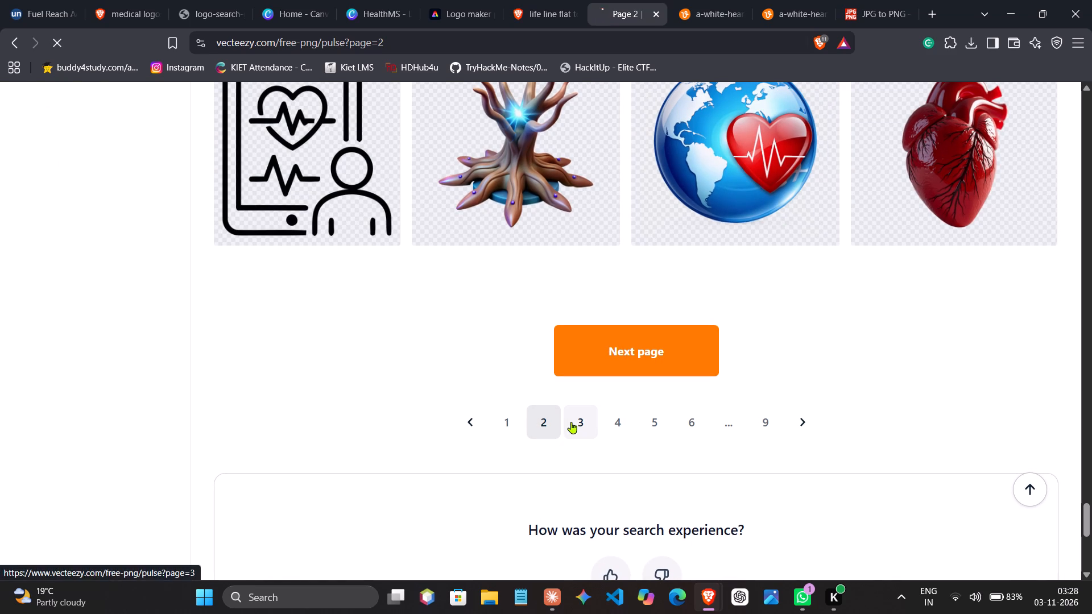
# Open the white heartbeat line on black background picture from the image search and save it to Downloads as a JPEG.
pyautogui.click(537, 11)
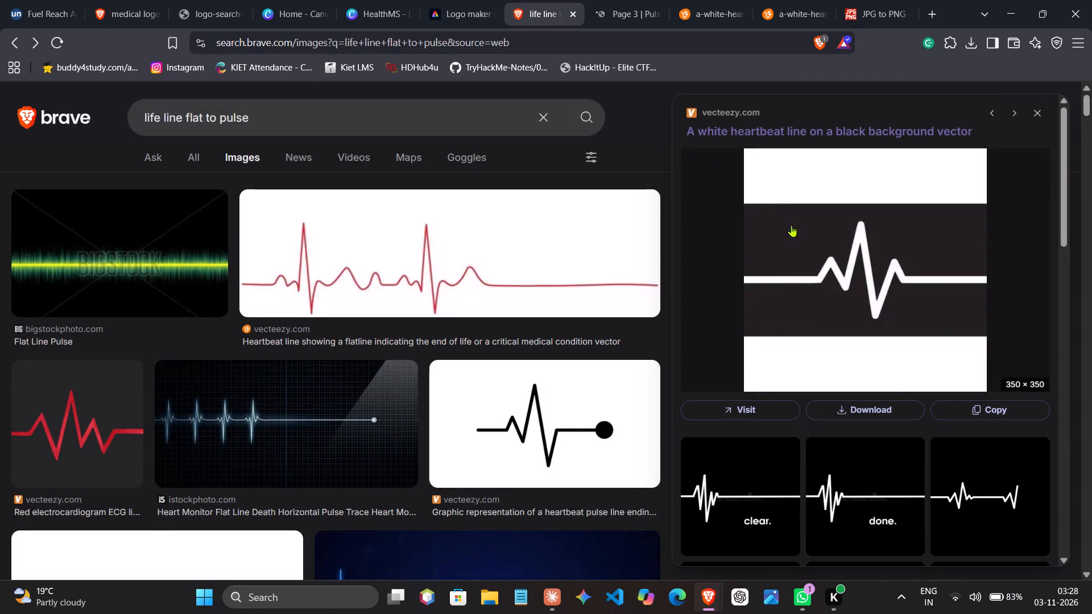
pyautogui.click(866, 404)
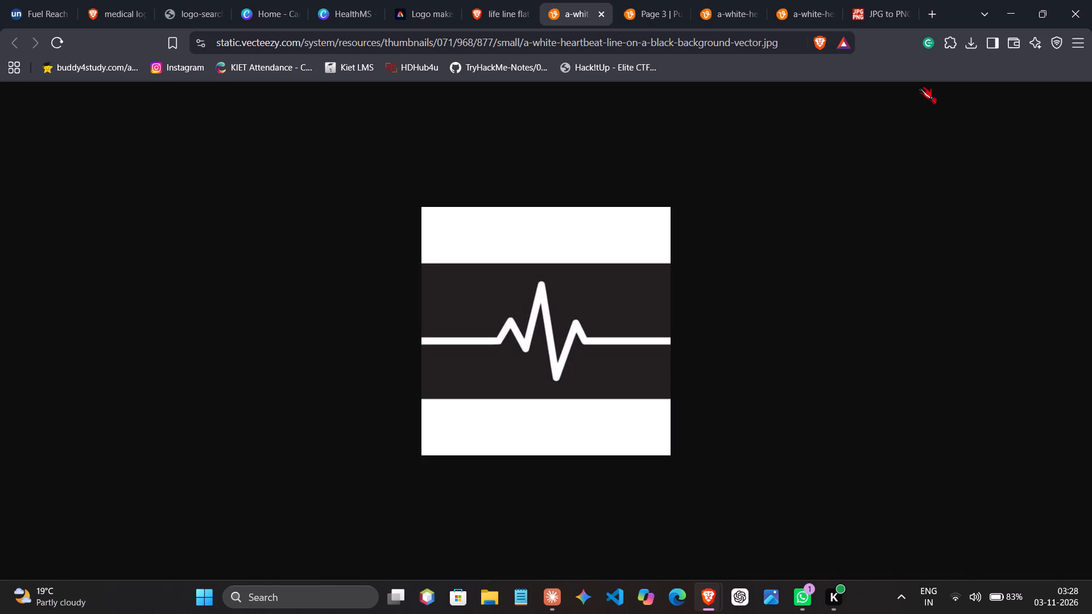
pyautogui.click(656, 323)
pyautogui.rightClick(528, 268)
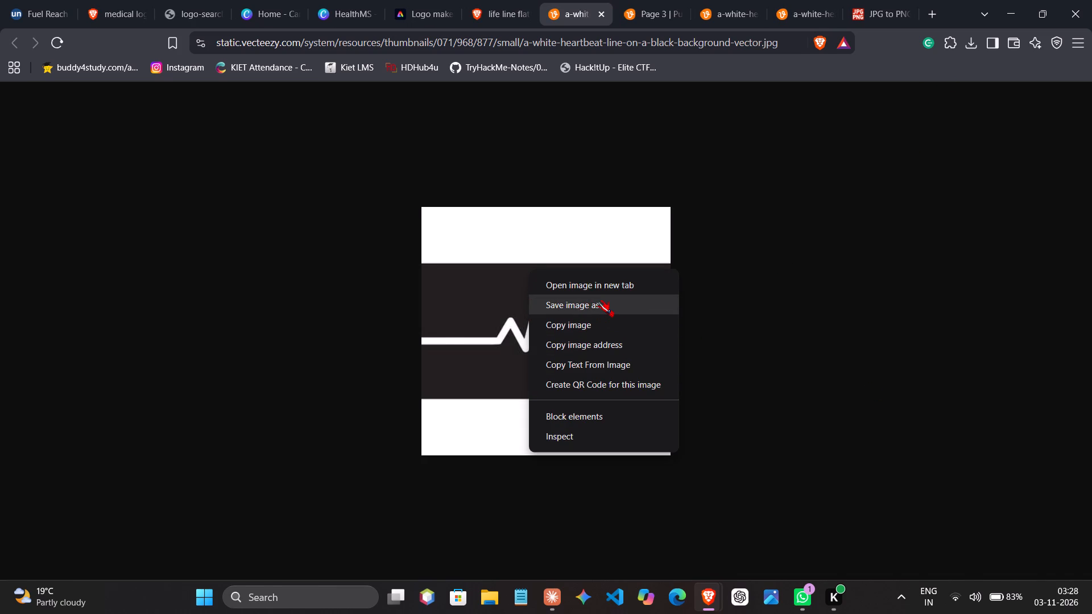
pyautogui.click(598, 302)
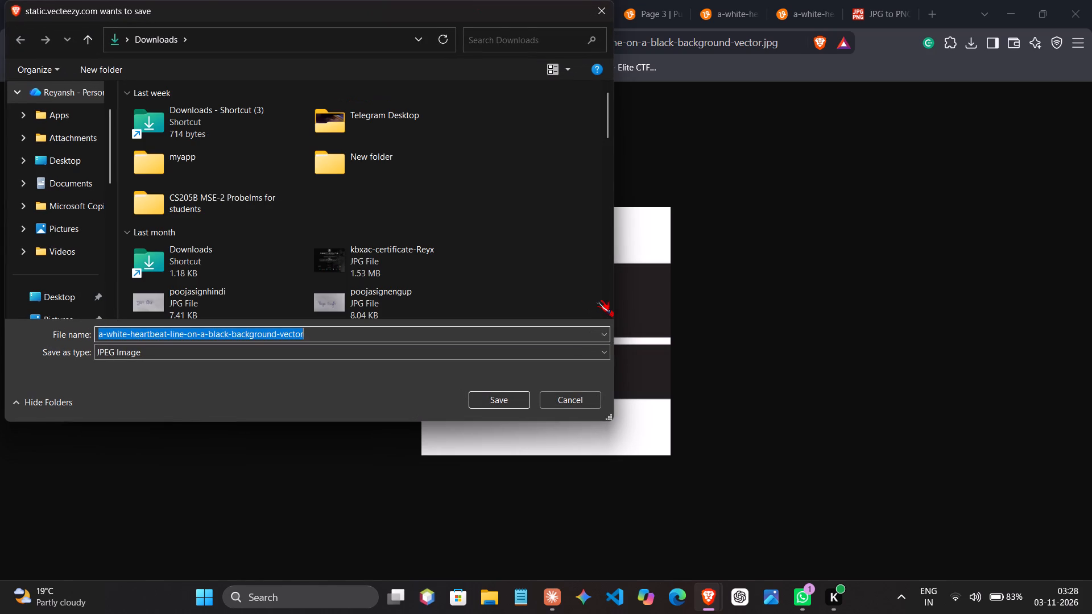
pyautogui.click(490, 395)
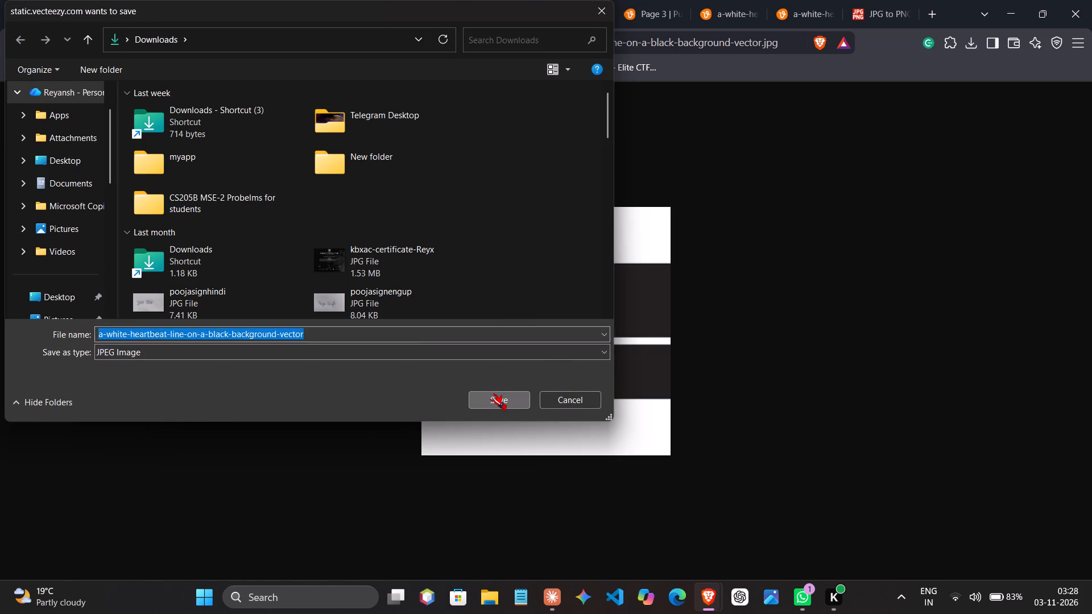
# Load the saved heartbeat JPG into the JPG to PNG converter and convert it.
pyautogui.click(876, 9)
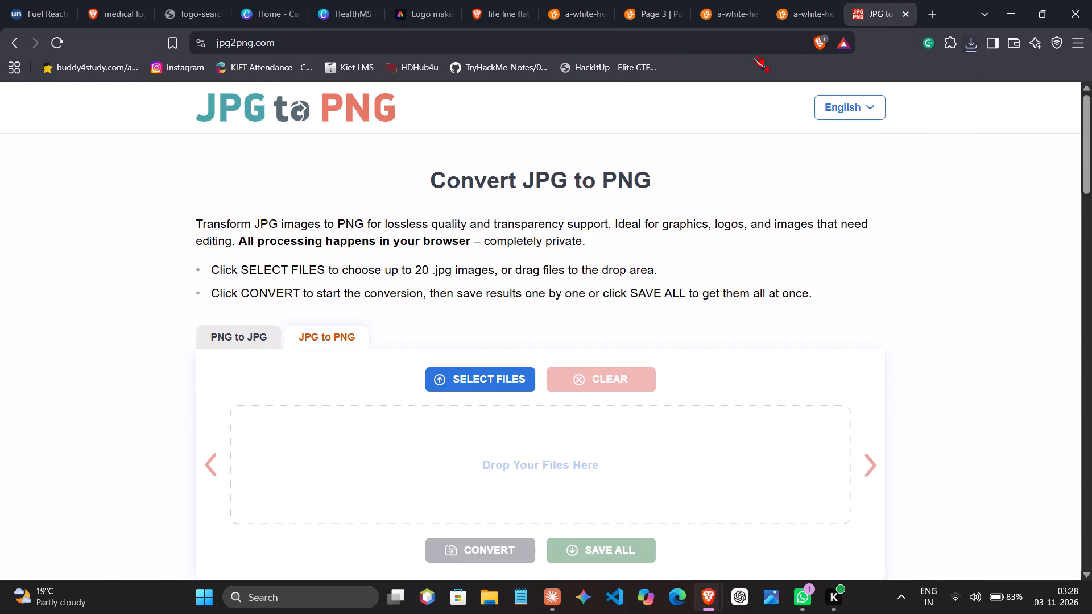
pyautogui.moveTo(466, 365); pyautogui.dragTo(469, 375)
pyautogui.click(469, 375)
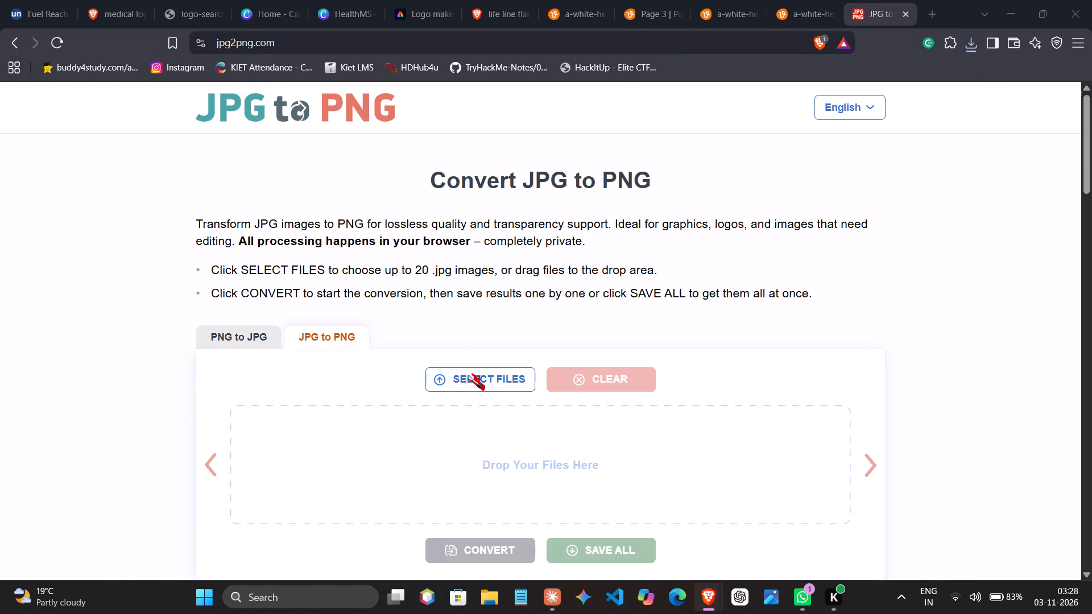
pyautogui.doubleClick(171, 126)
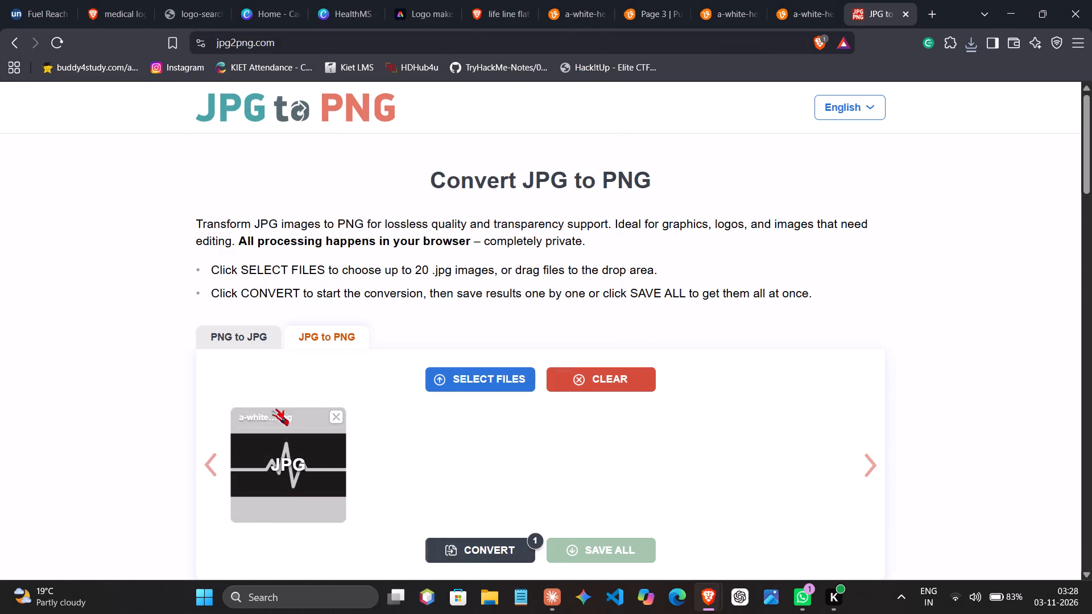
pyautogui.click(480, 555)
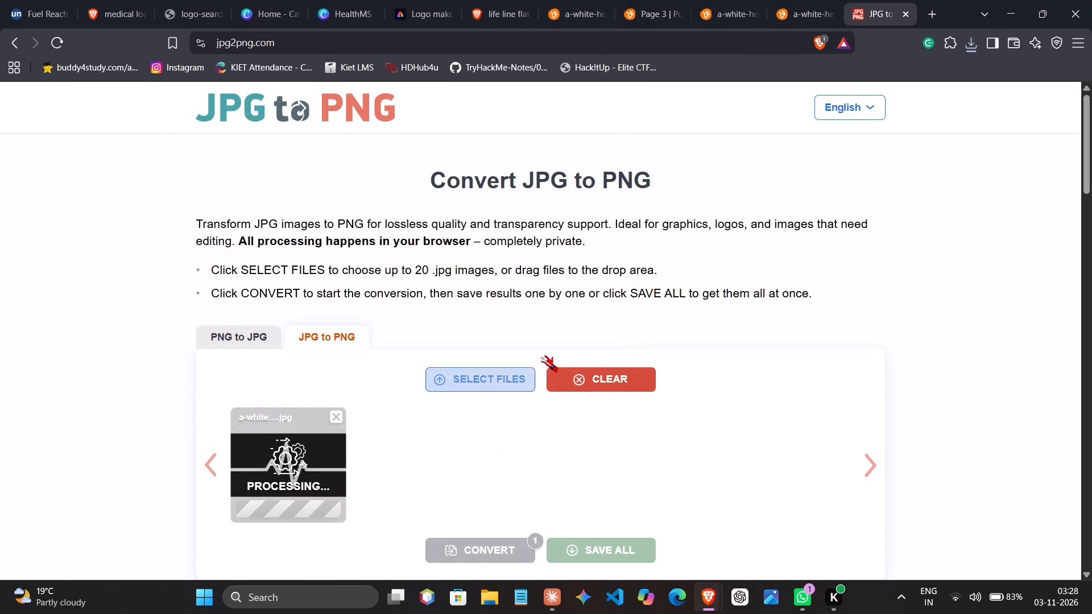
# Save the converted heartbeat image to Downloads as a PNG named pngggg.
pyautogui.scroll(-4, 548, 450)
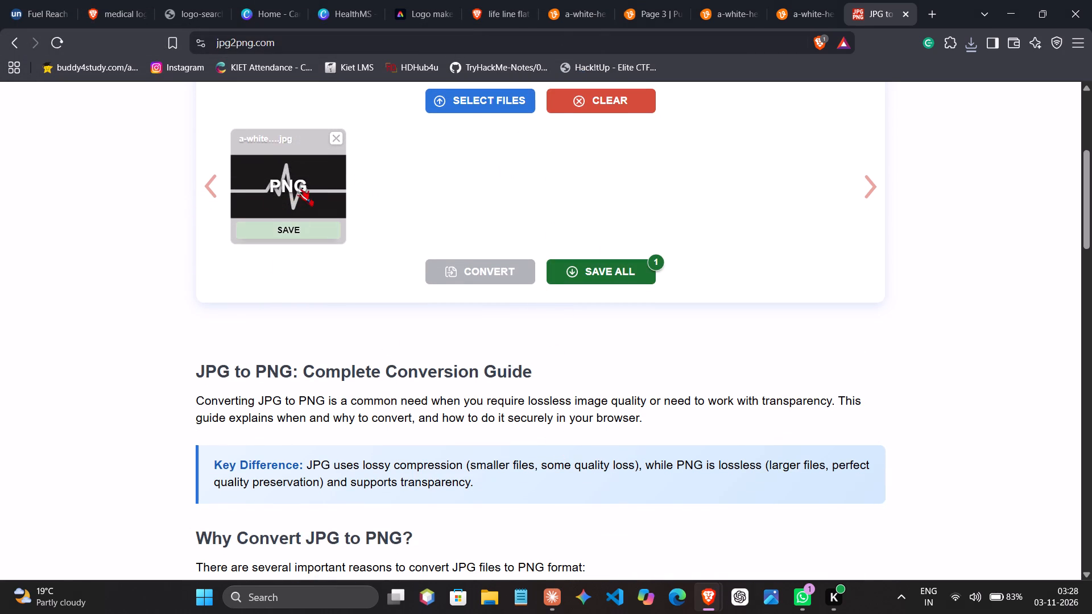
pyautogui.click(622, 269)
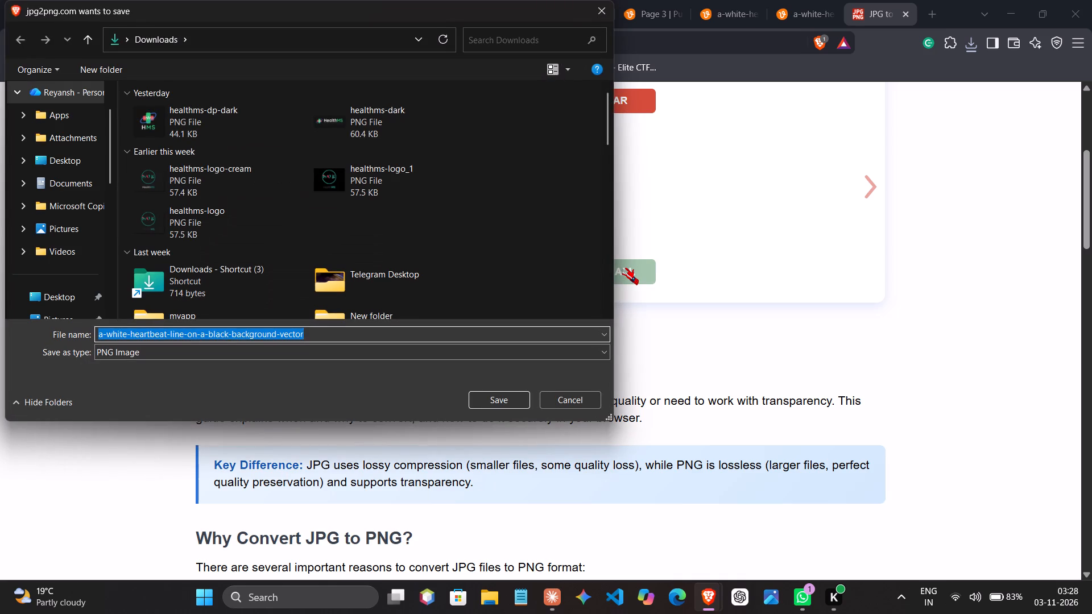
pyautogui.press('BackSpace')
pyautogui.write('pngggg')
pyautogui.press('Return')
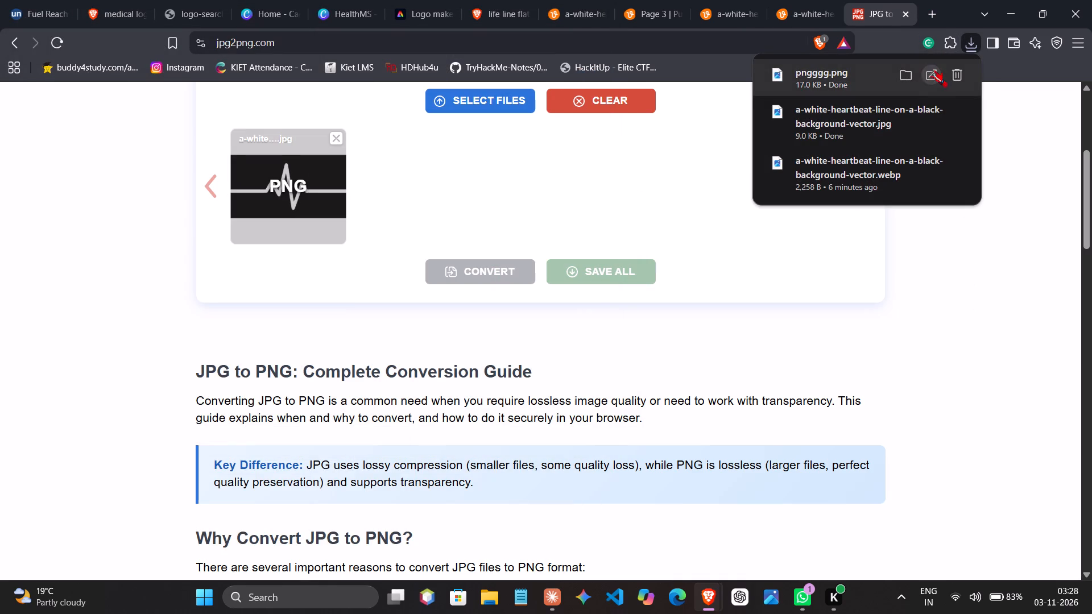
# Show the pngggg file in its Downloads folder and view the image to check its background.
pyautogui.click(903, 74)
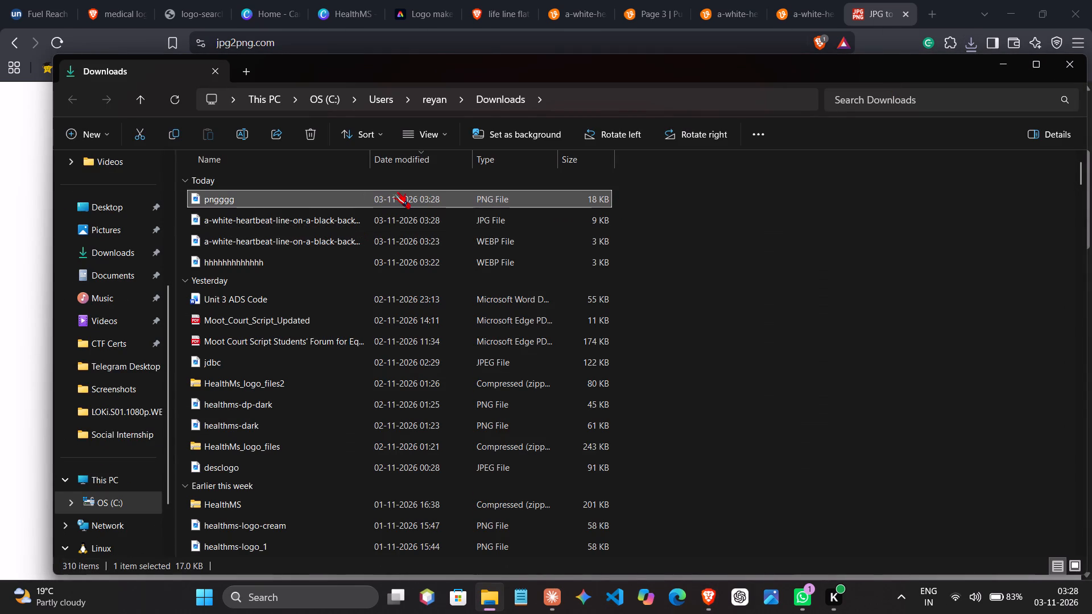
pyautogui.click(394, 194)
pyautogui.doubleClick(394, 194)
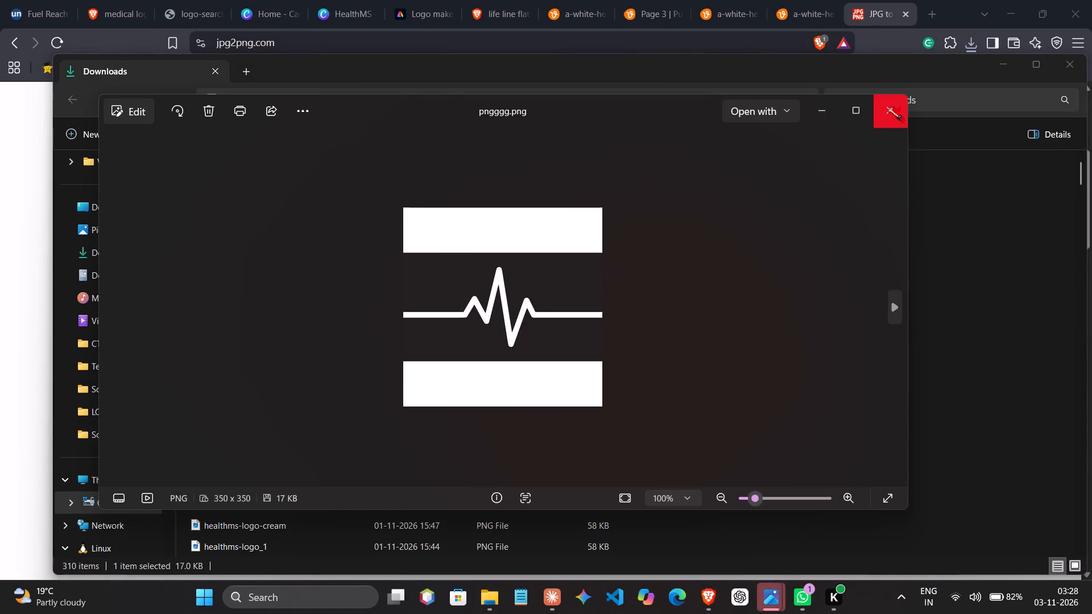
pyautogui.click(888, 107)
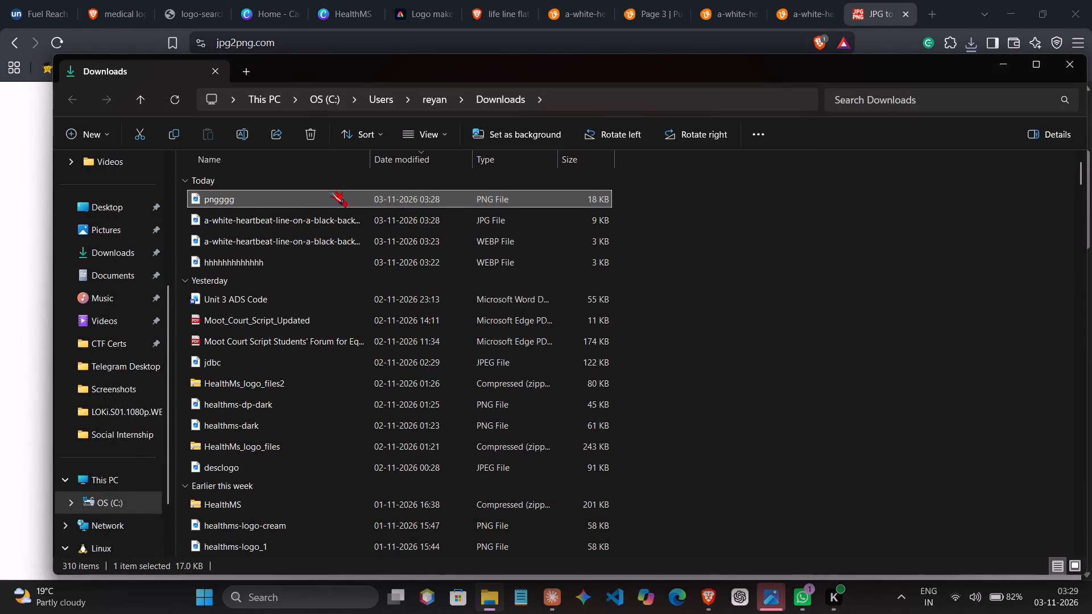
# Copy pngggg into the HealthMS logo project in Adobe Express, aligning the image's top-left corner with that of the green bar.
pyautogui.hotkey('ctrl', 'c')
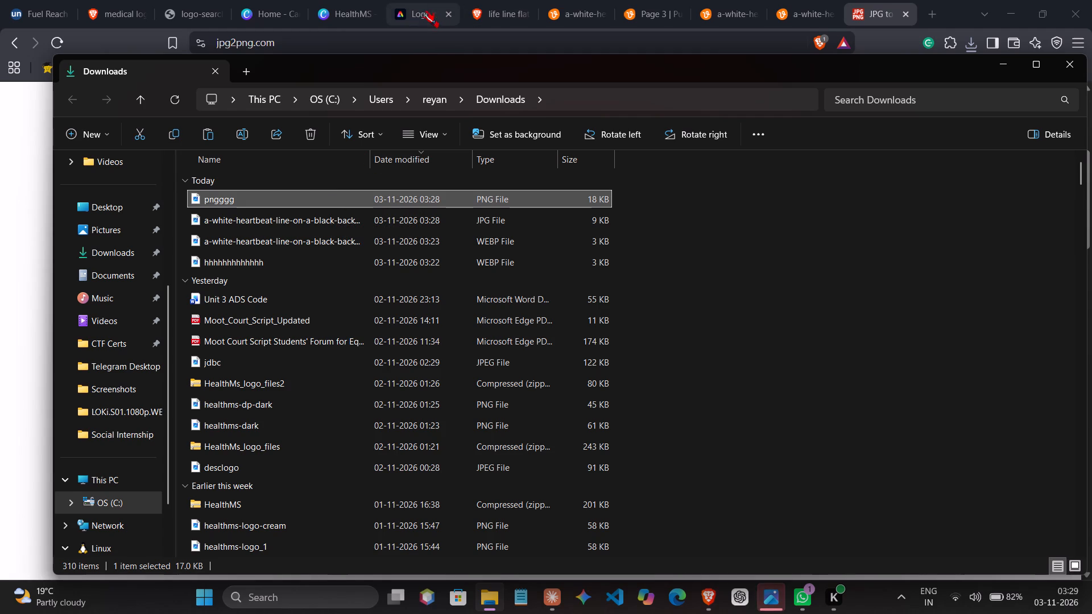
pyautogui.click(421, 12)
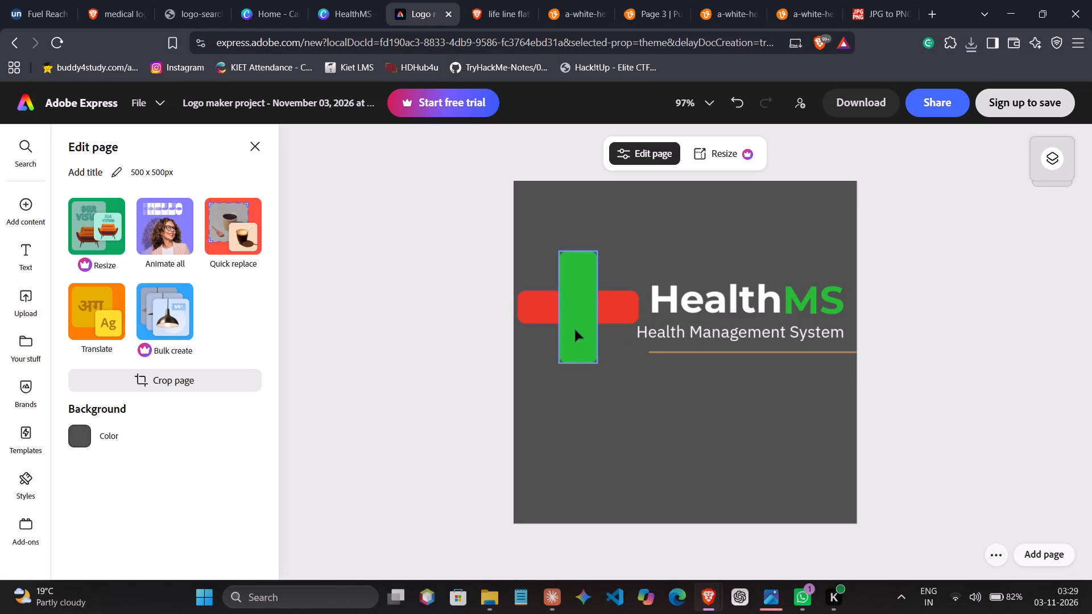
pyautogui.doubleClick(573, 314)
pyautogui.hotkey('ctrl', 'v')
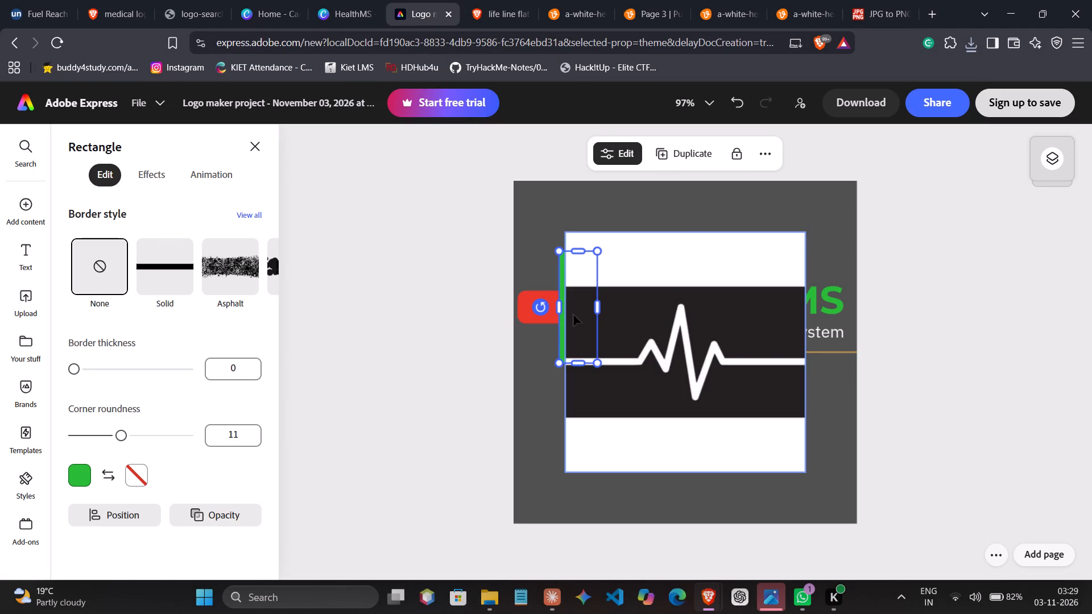
pyautogui.moveTo(688, 365); pyautogui.dragTo(602, 318)
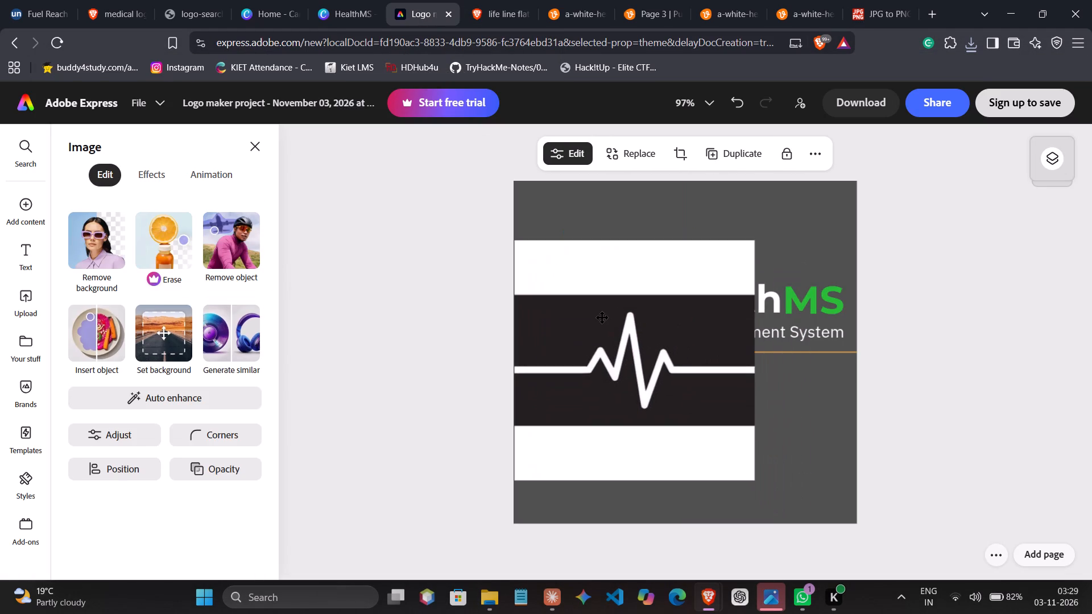
pyautogui.moveTo(602, 318); pyautogui.dragTo(708, 398)
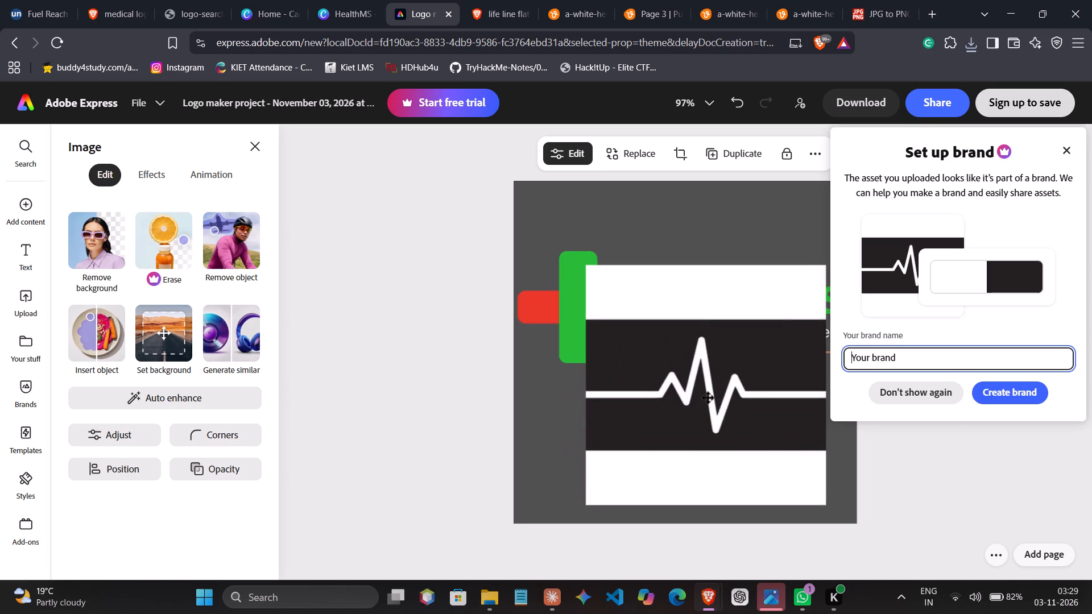
pyautogui.moveTo(708, 398); pyautogui.dragTo(684, 383)
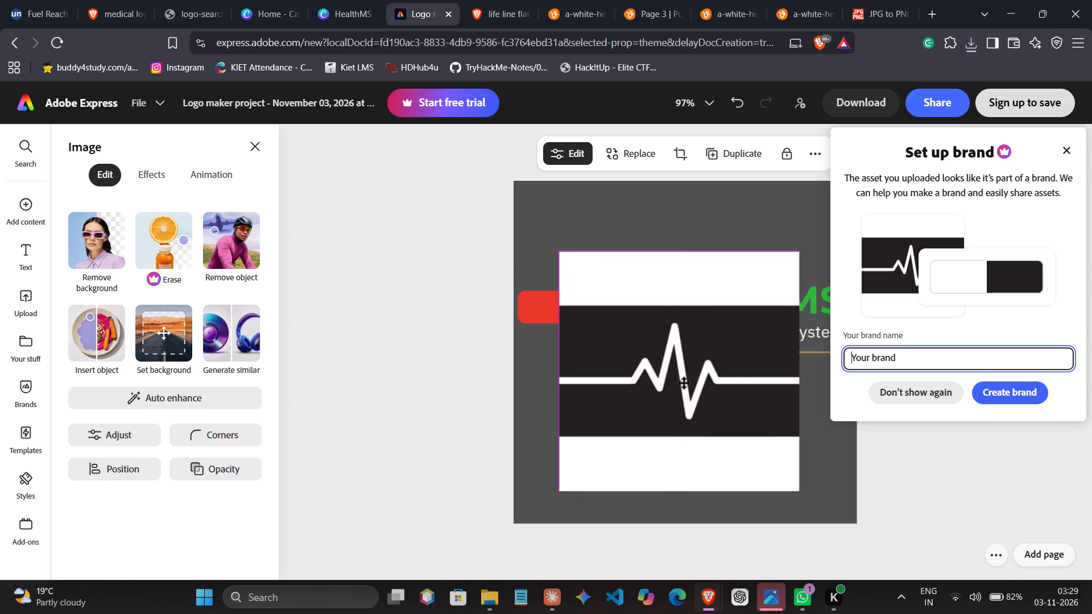
pyautogui.moveTo(684, 383); pyautogui.dragTo(682, 383)
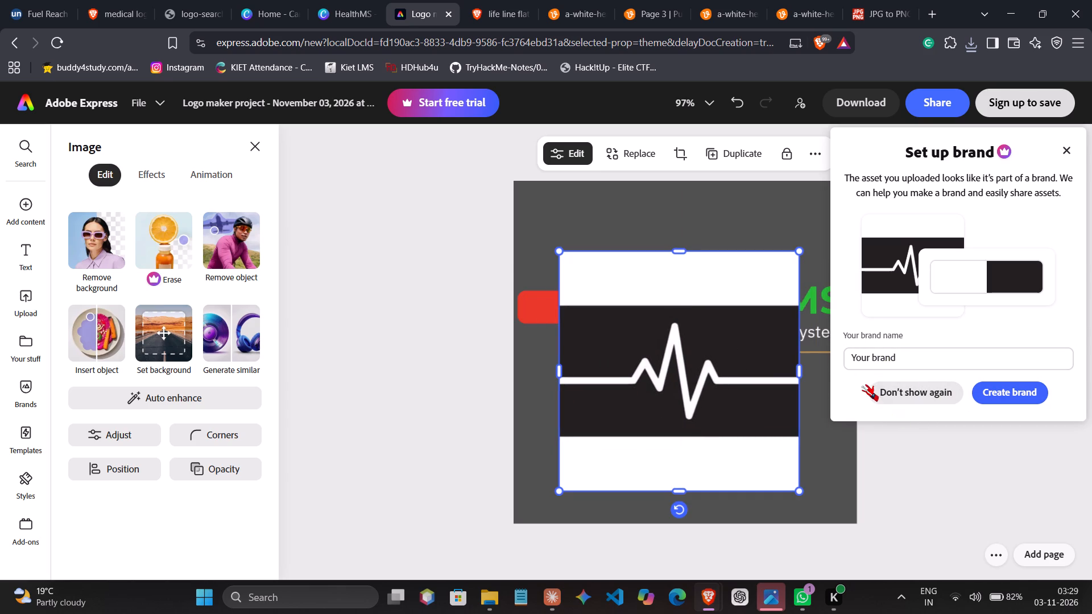
pyautogui.click(1064, 148)
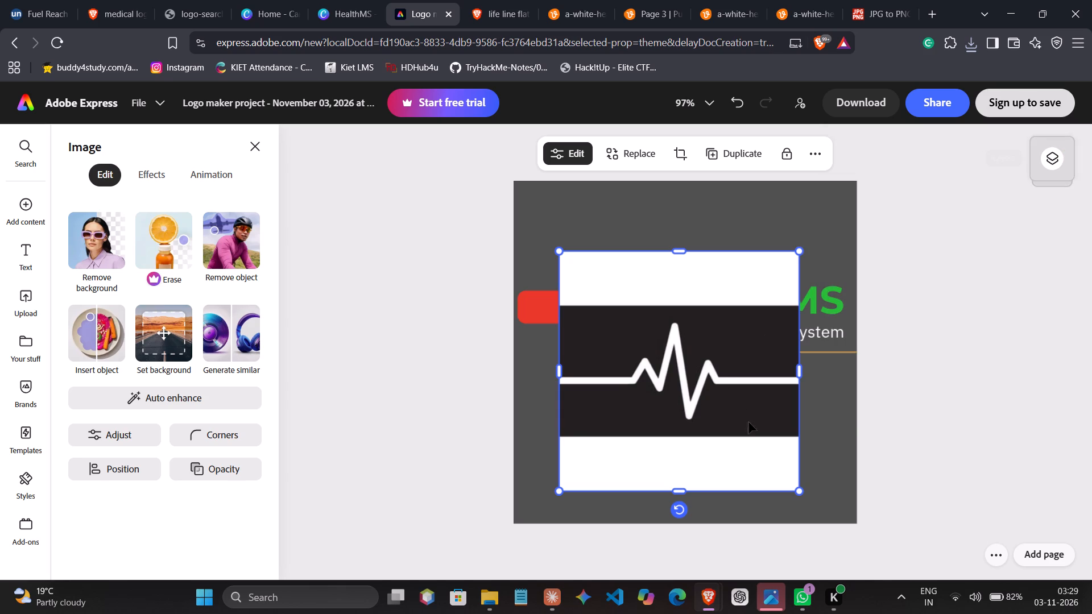
# Crop the pasted heartbeat image from its upper edge down to the pulse's peak, cutting off the upper white band.
pyautogui.click(797, 491)
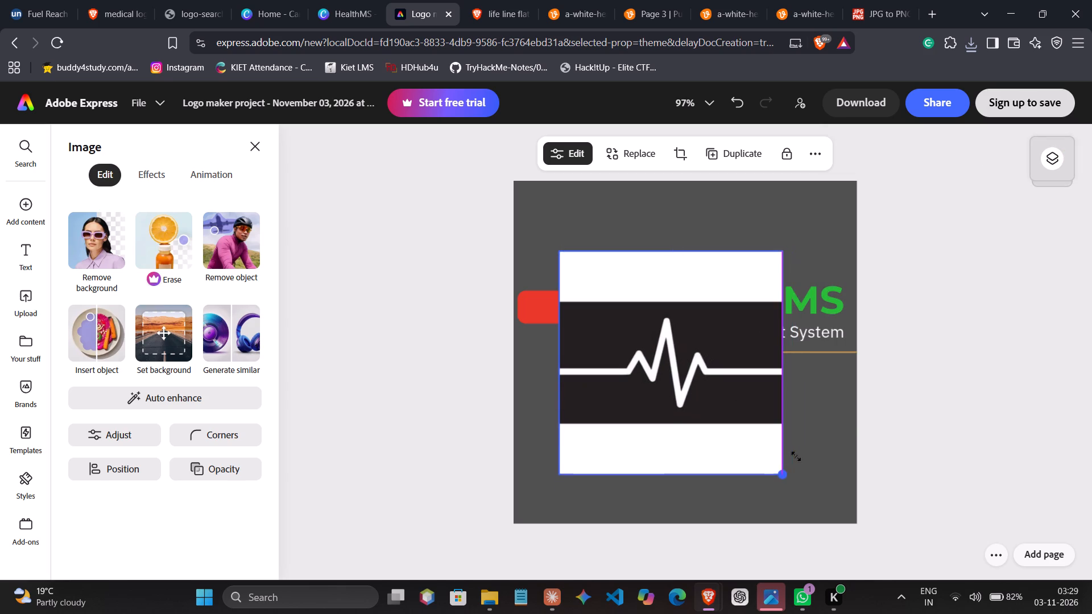
pyautogui.click(730, 442)
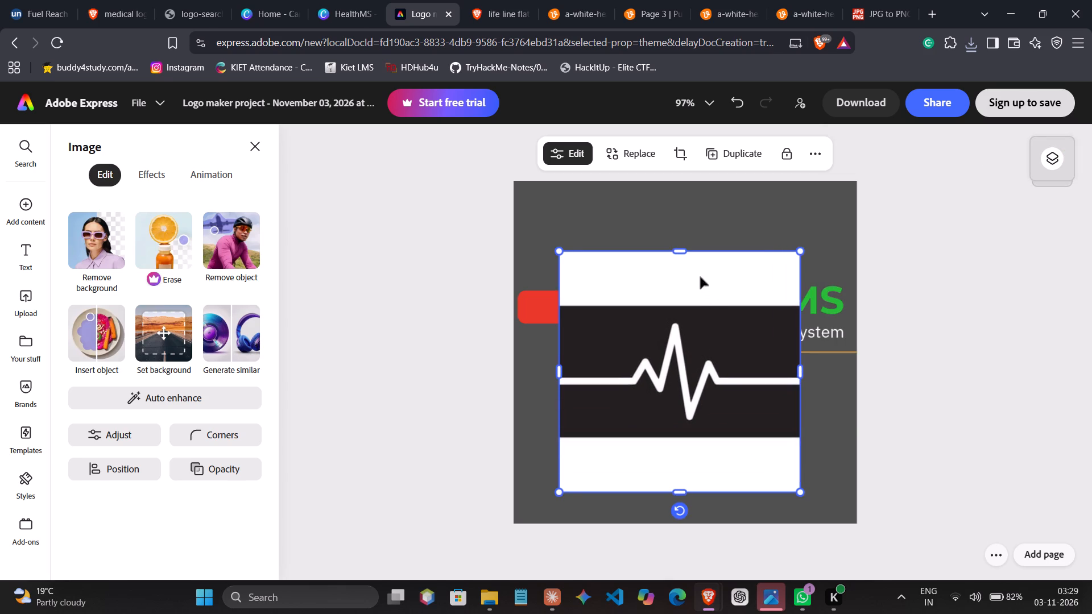
pyautogui.moveTo(681, 248); pyautogui.dragTo(712, 340)
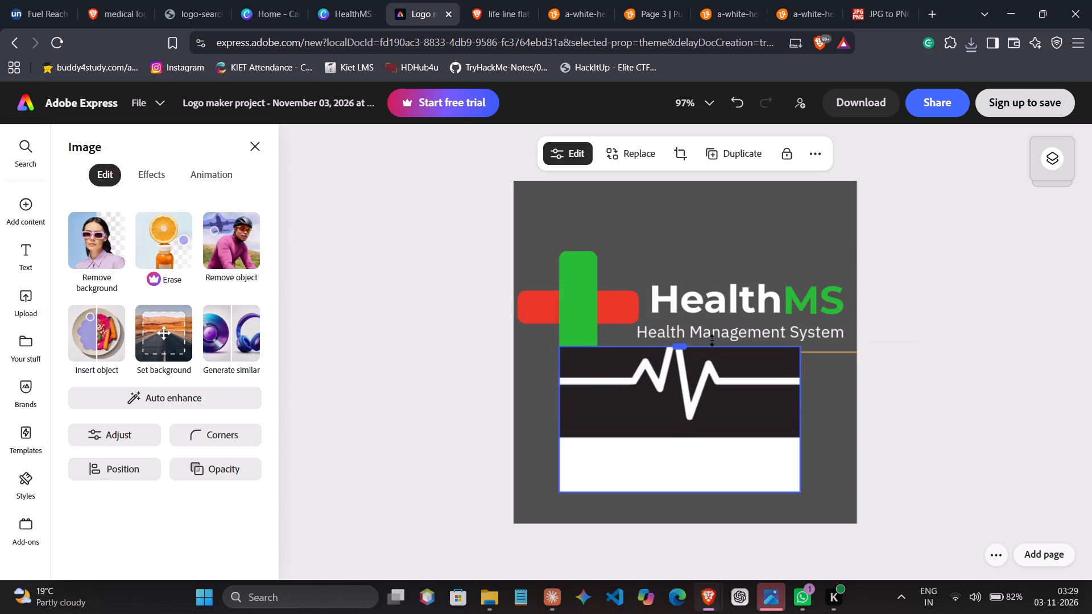
pyautogui.moveTo(712, 340); pyautogui.dragTo(712, 310)
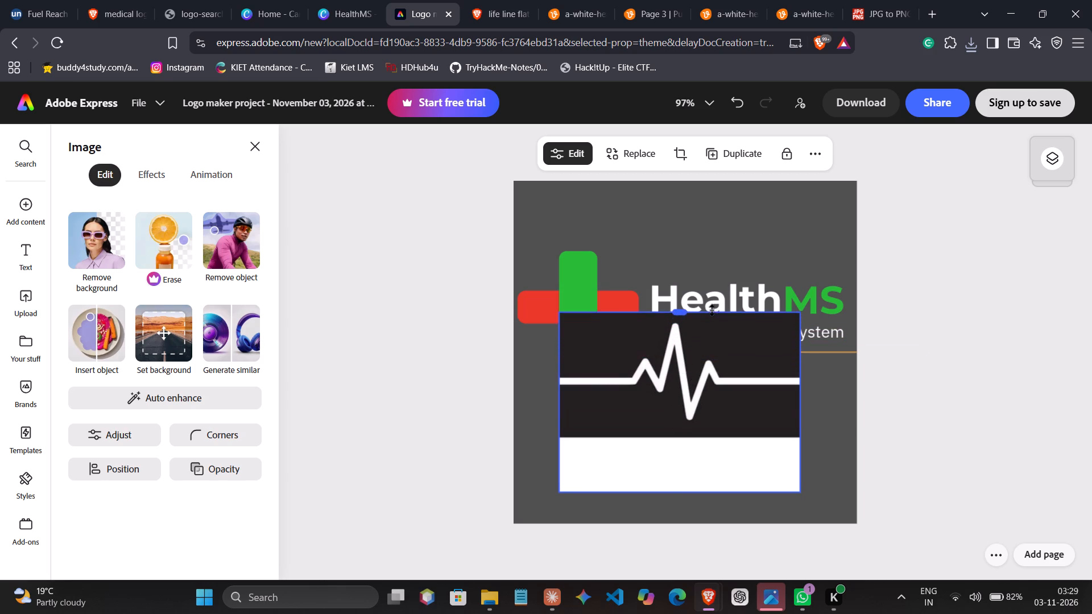
pyautogui.moveTo(712, 310); pyautogui.dragTo(712, 317)
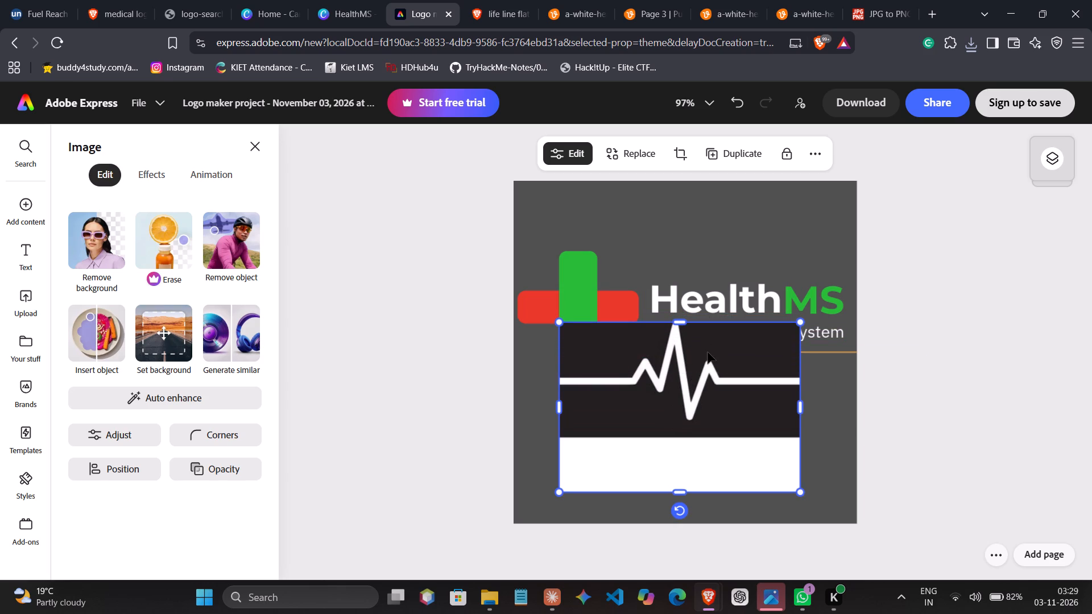
# Search Brave images for "life line flat to pulse just a white line".
pyautogui.click(506, 4)
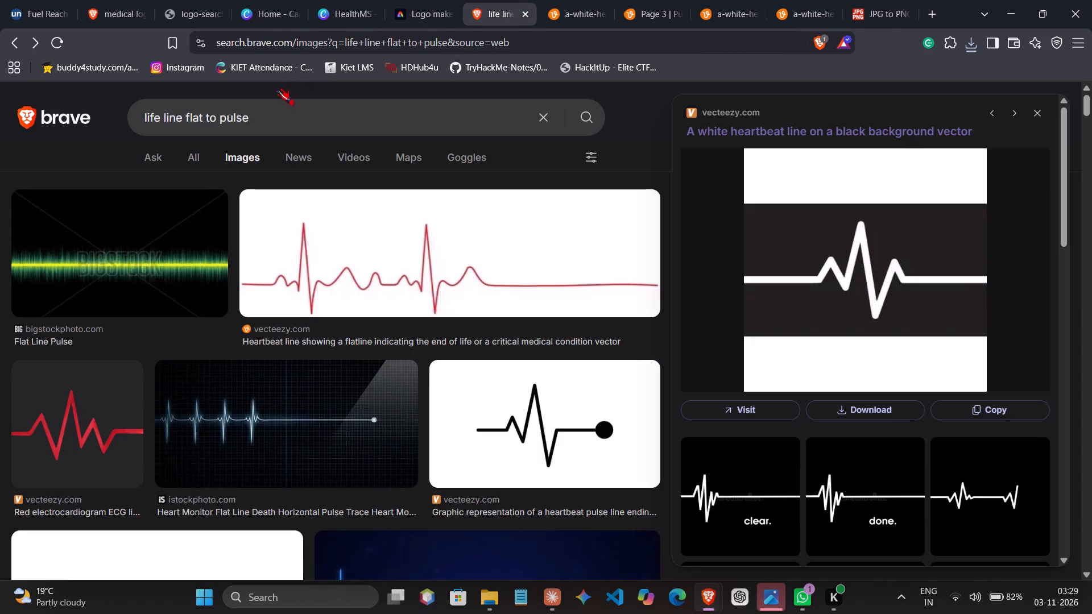
pyautogui.doubleClick(276, 120)
pyautogui.click(276, 120)
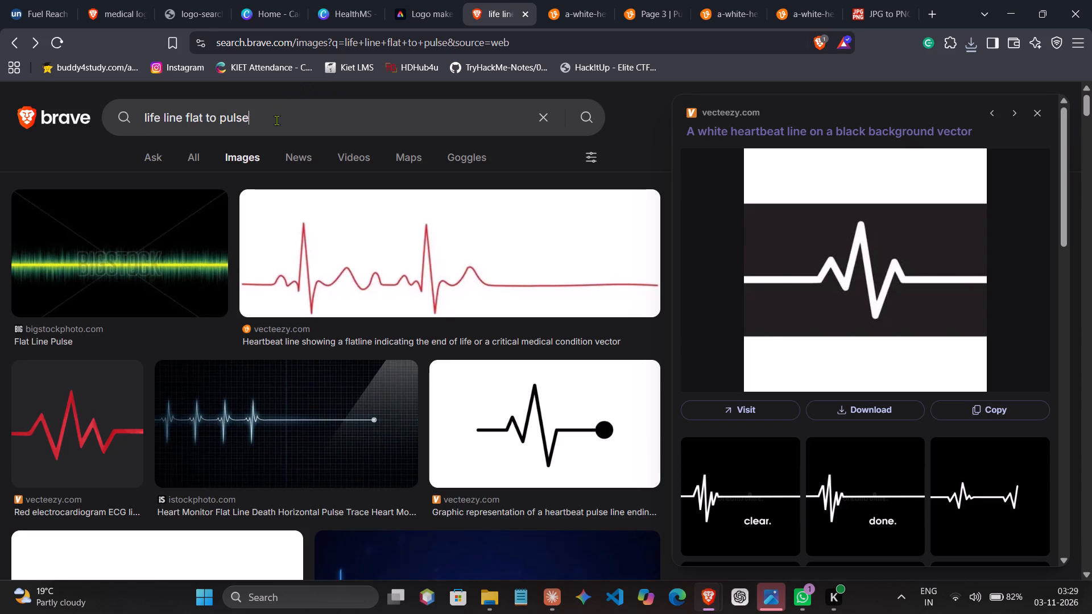
pyautogui.press('space')
pyautogui.write('just a white line')
pyautogui.press('space')
pyautogui.press('Return')
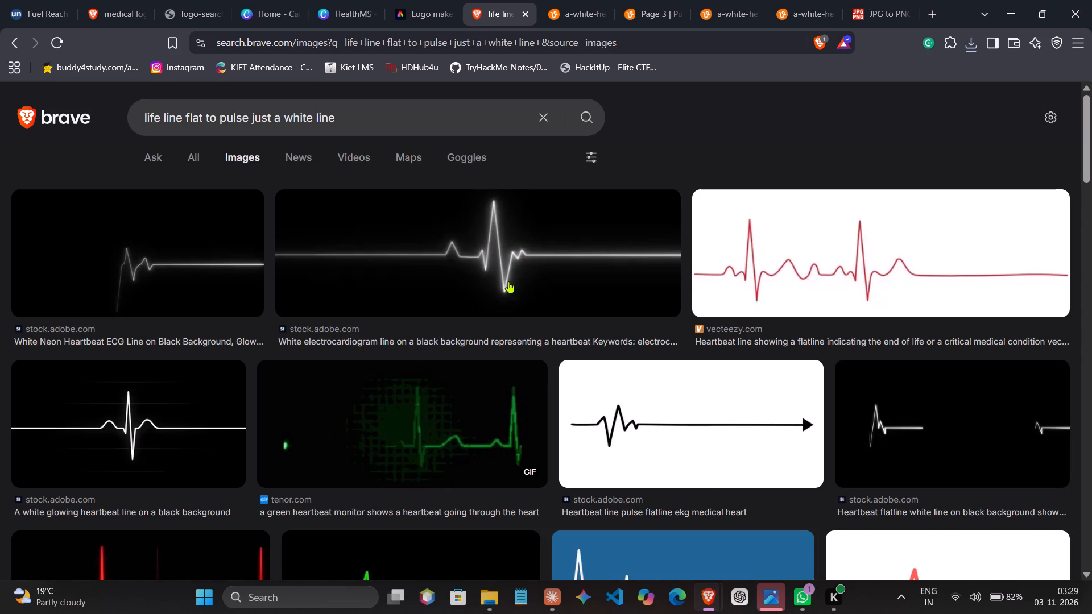
# Look through the image results and related previews for a simple heartbeat pulse line suited to the logo's cross emblem.
pyautogui.scroll(-7, 541, 297)
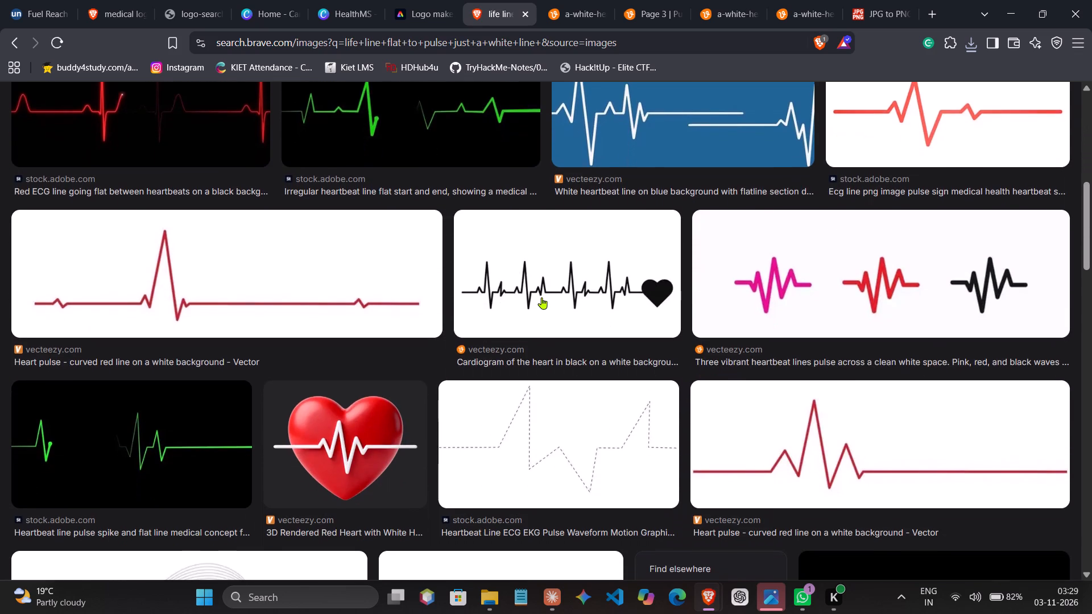
pyautogui.scroll(-4, 541, 297)
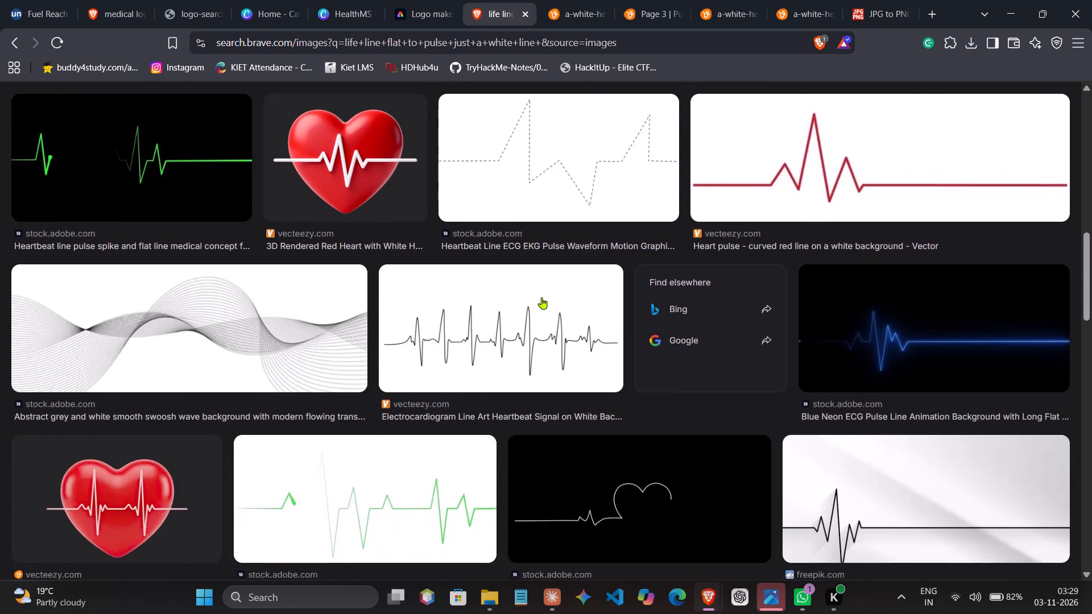
pyautogui.scroll(-2, 541, 297)
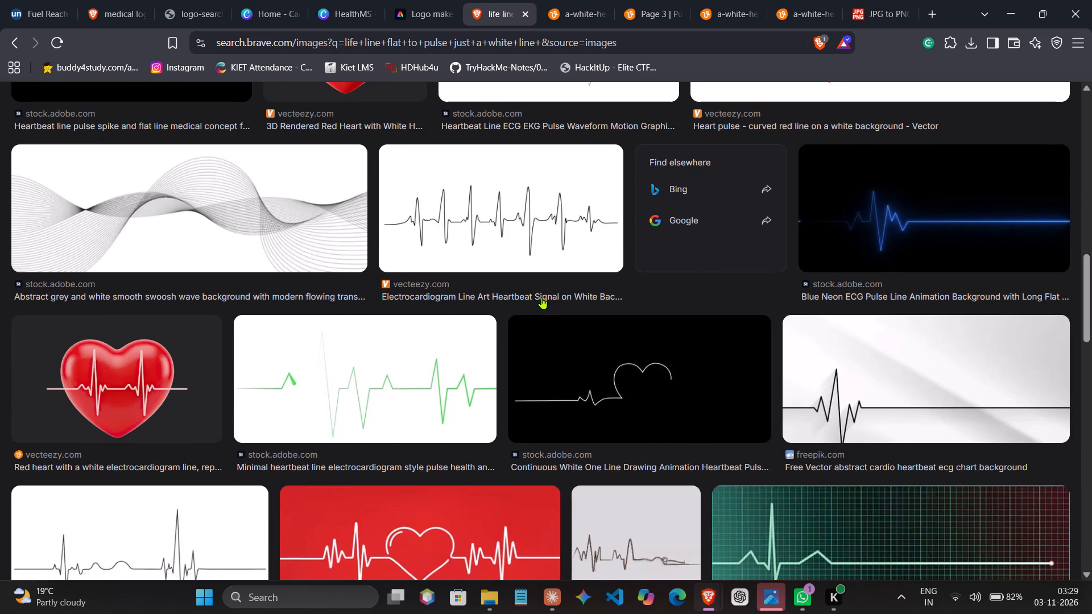
pyautogui.scroll(-6, 541, 297)
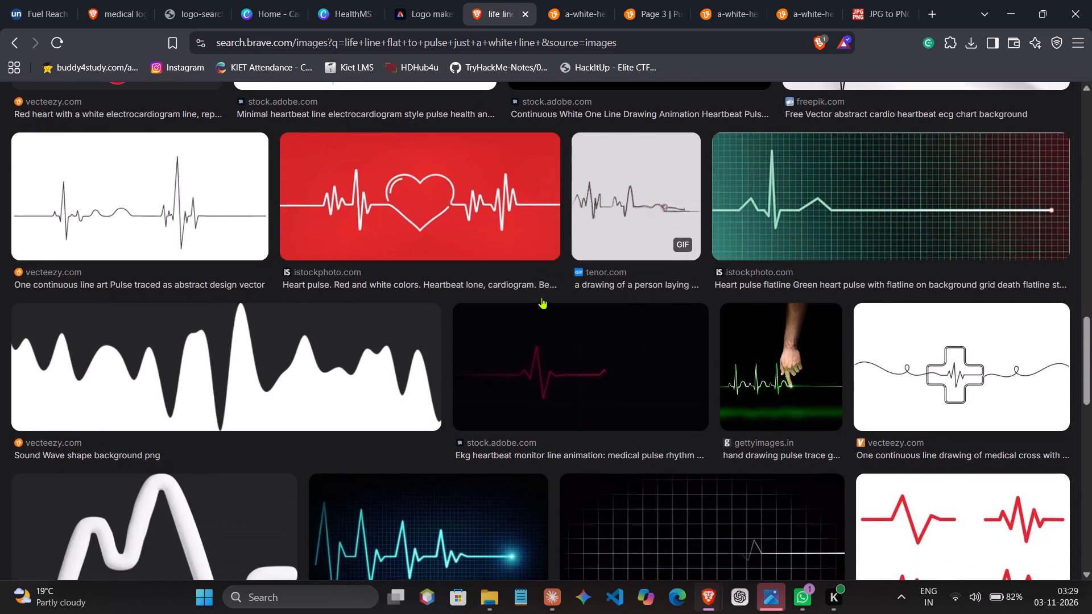
pyautogui.scroll(-5, 541, 297)
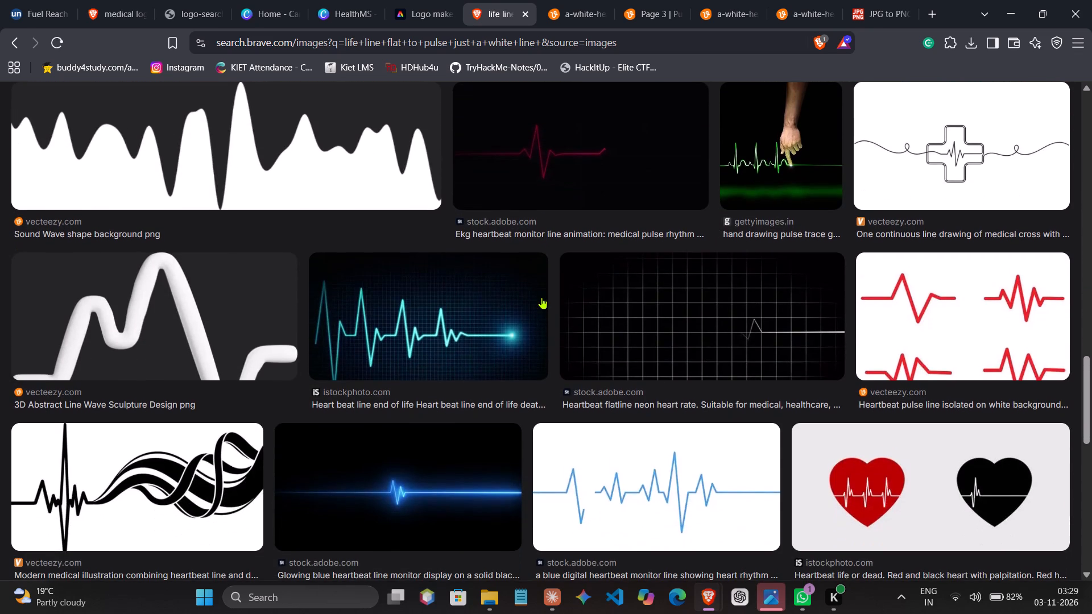
pyautogui.scroll(-2, 541, 297)
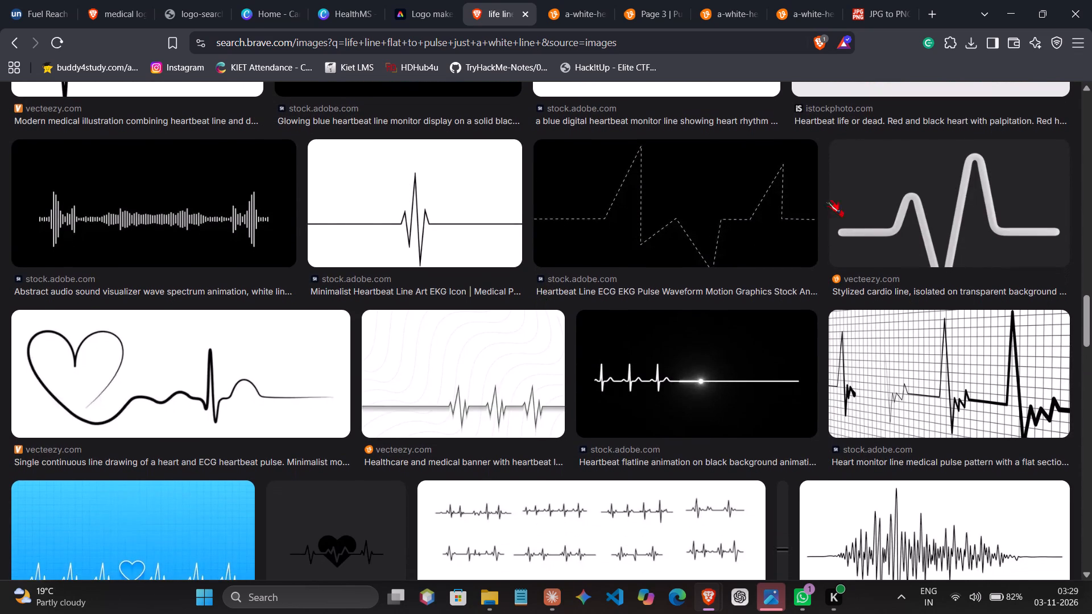
pyautogui.click(903, 199)
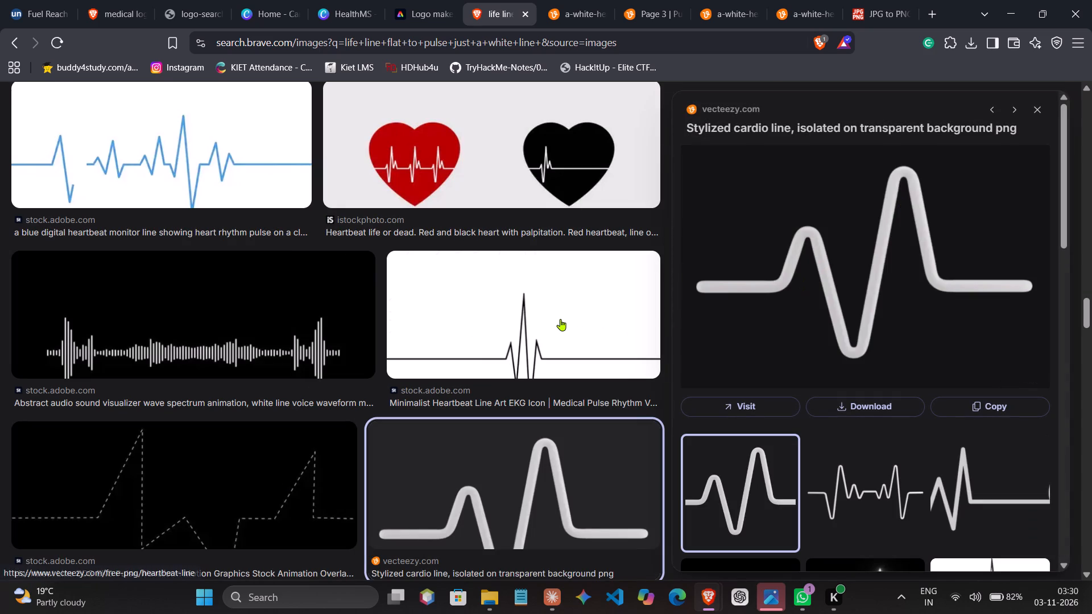
pyautogui.click(560, 319)
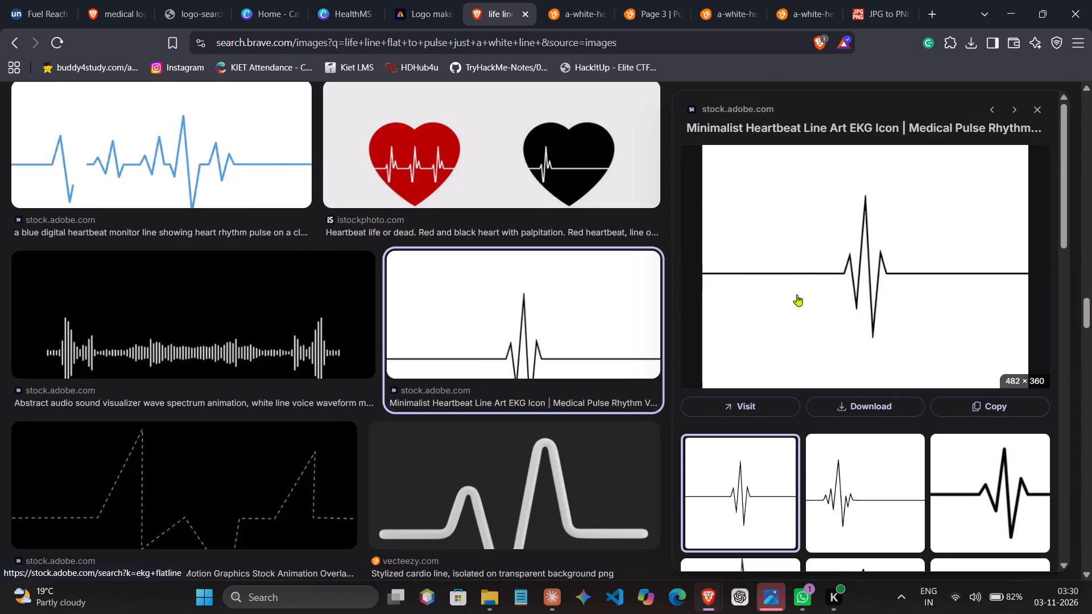
pyautogui.scroll(-5, 797, 294)
pyautogui.scroll(-1, 398, 517)
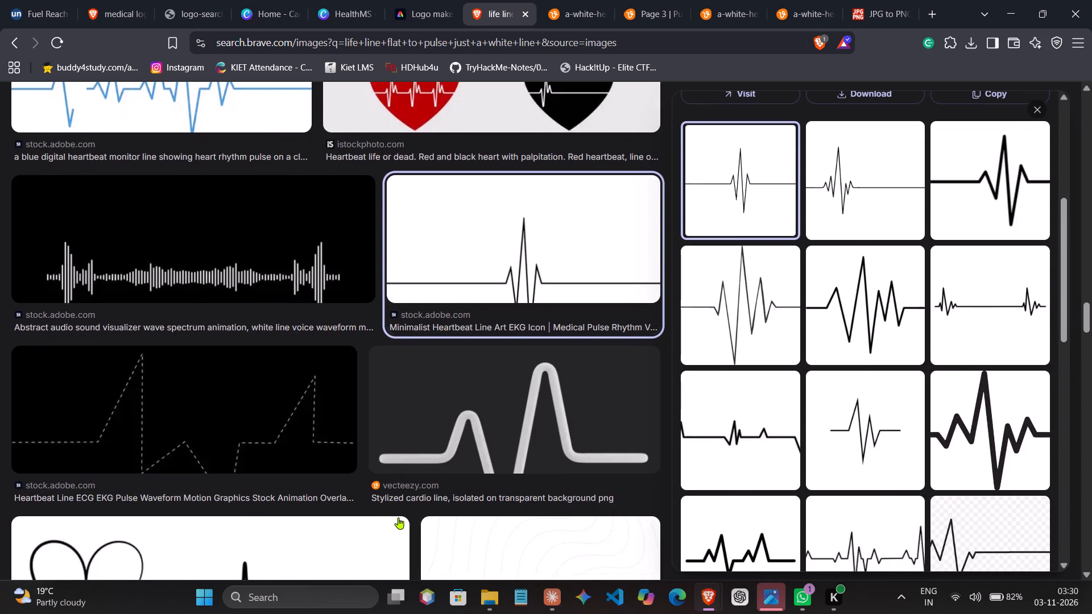
pyautogui.scroll(-1, 398, 517)
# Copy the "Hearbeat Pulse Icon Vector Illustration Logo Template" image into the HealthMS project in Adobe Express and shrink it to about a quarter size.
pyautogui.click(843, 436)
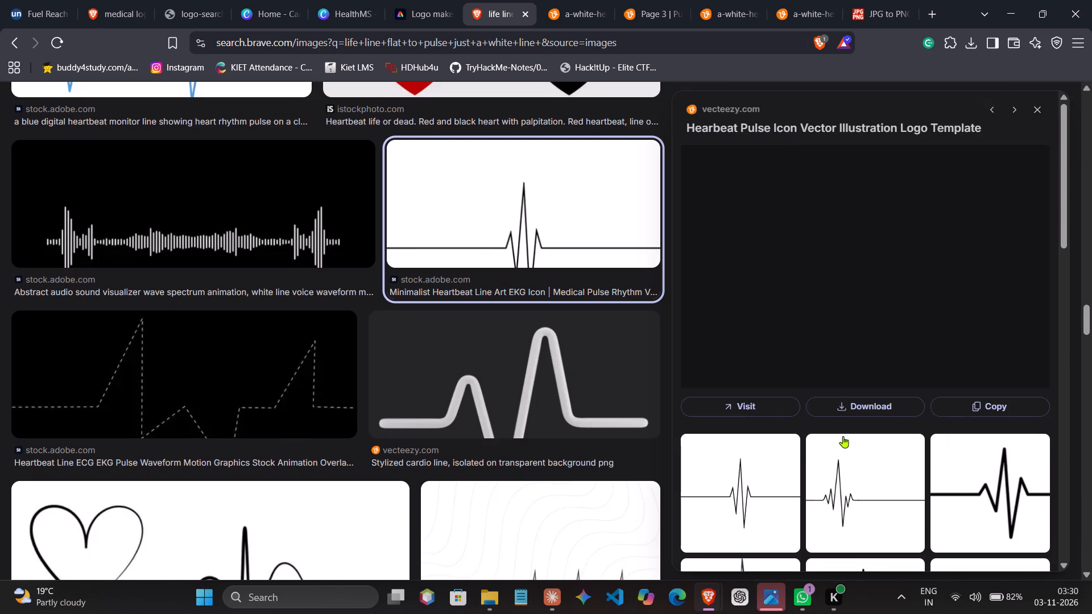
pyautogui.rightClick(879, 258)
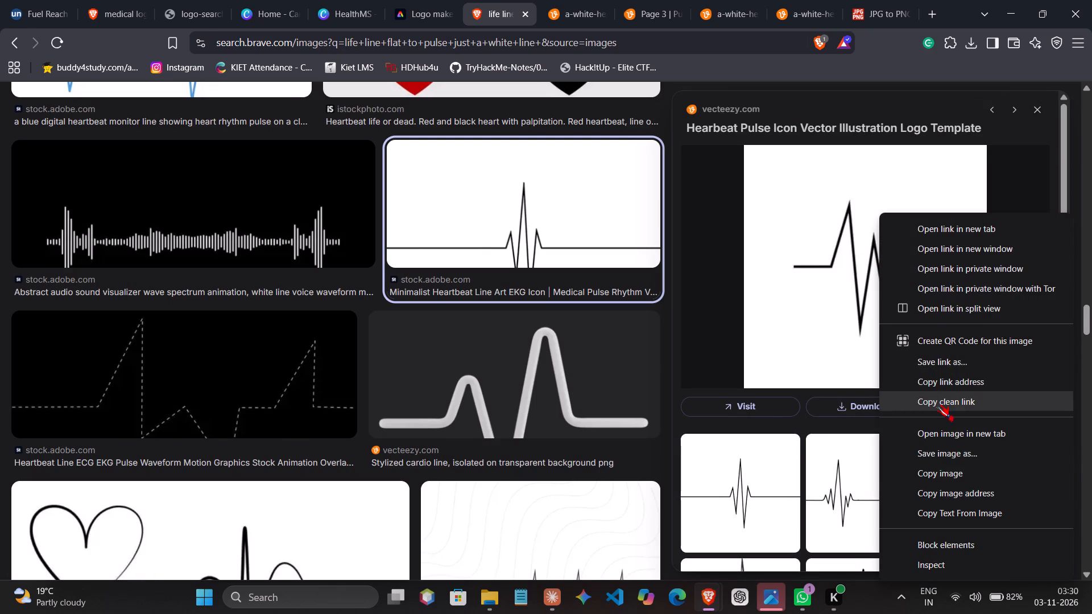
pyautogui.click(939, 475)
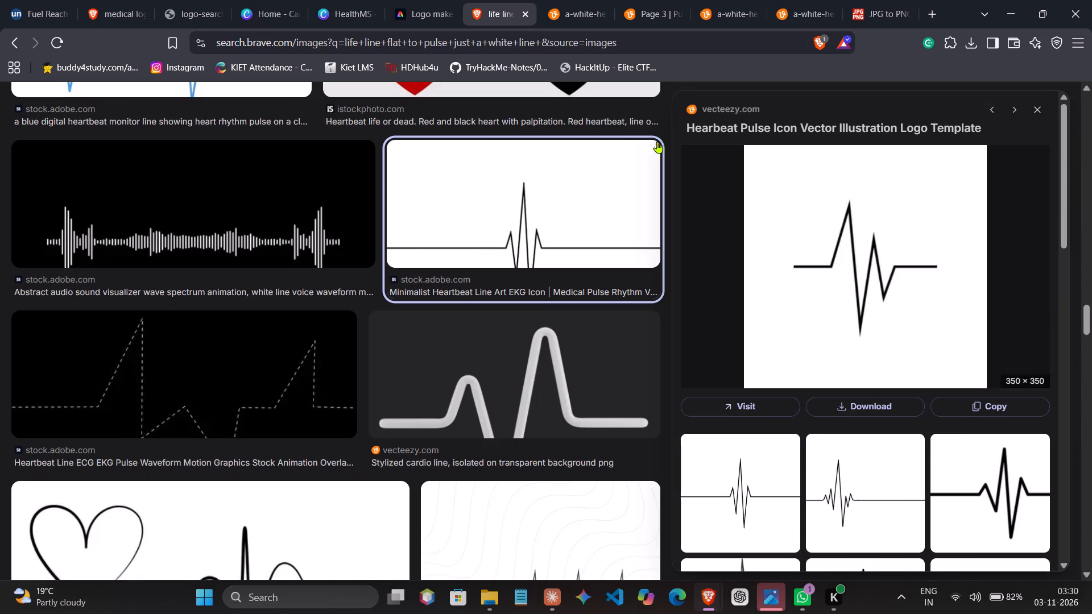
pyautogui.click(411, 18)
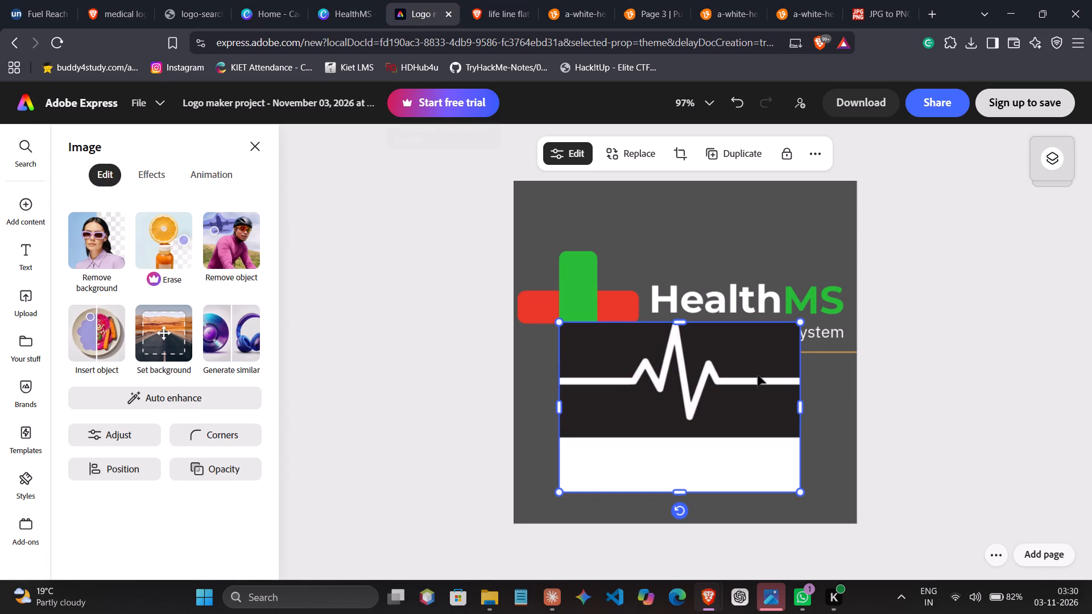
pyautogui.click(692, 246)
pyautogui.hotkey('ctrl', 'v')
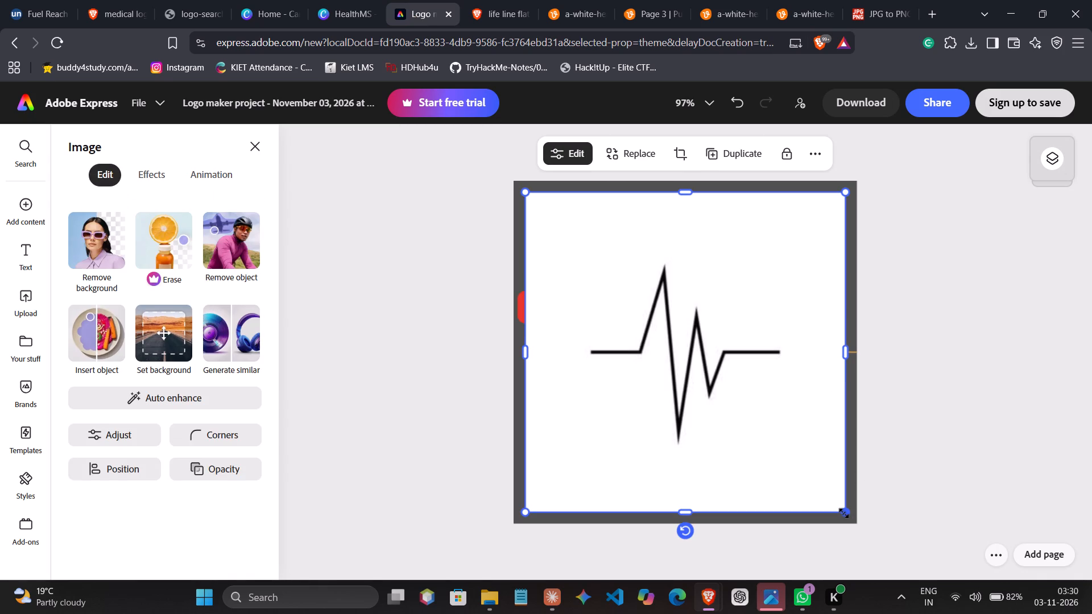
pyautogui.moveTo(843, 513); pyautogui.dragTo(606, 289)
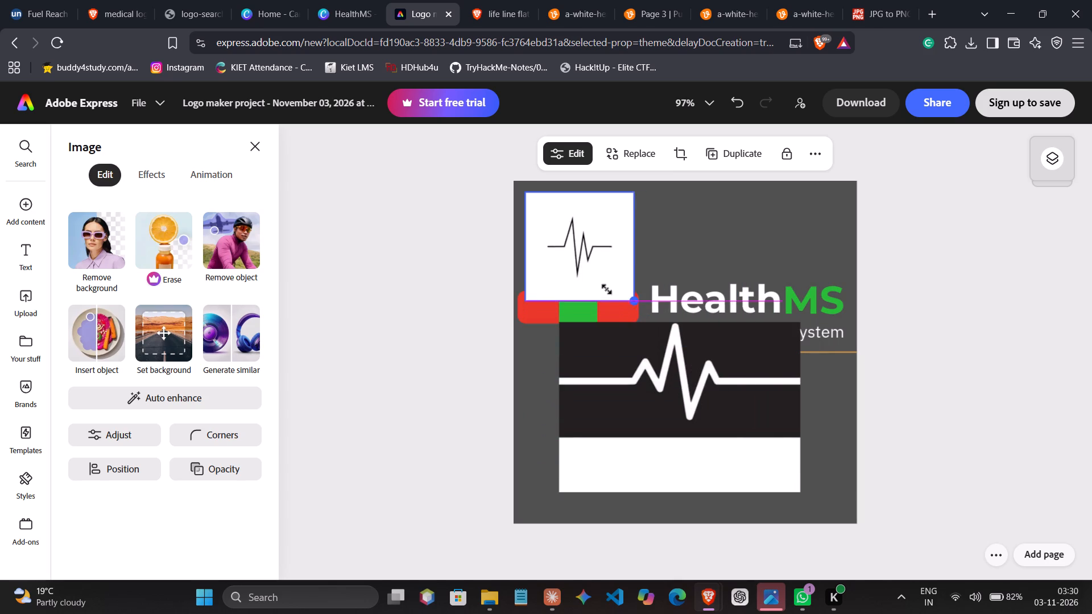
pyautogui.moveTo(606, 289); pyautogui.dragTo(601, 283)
# Delete both heartbeat images from the logo page: the cropped white-line one and the small black-line one.
pyautogui.click(685, 405)
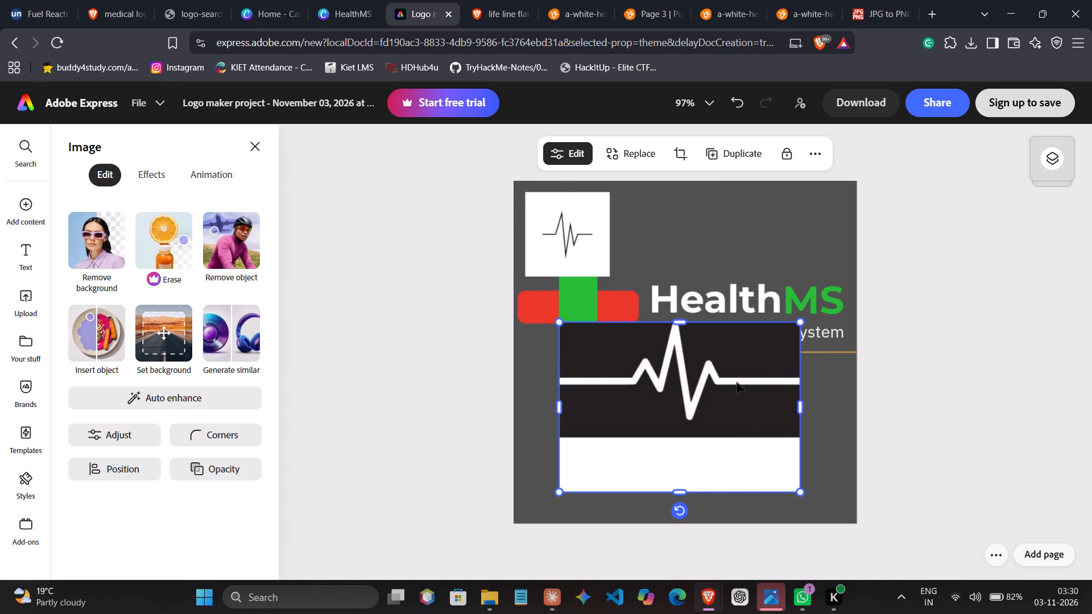
pyautogui.press('Delete')
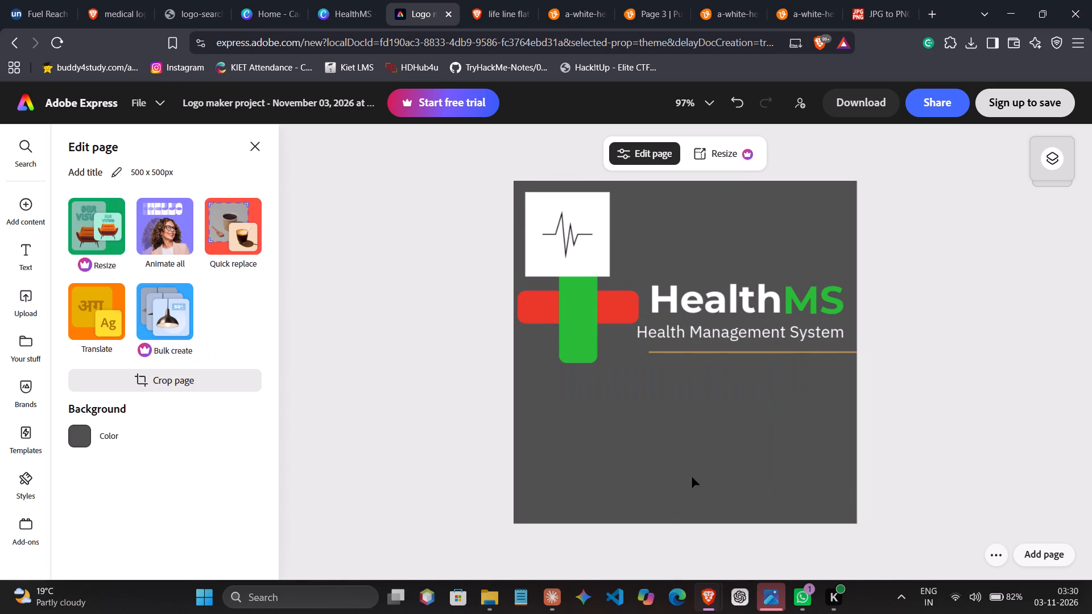
pyautogui.click(565, 237)
pyautogui.press('Delete')
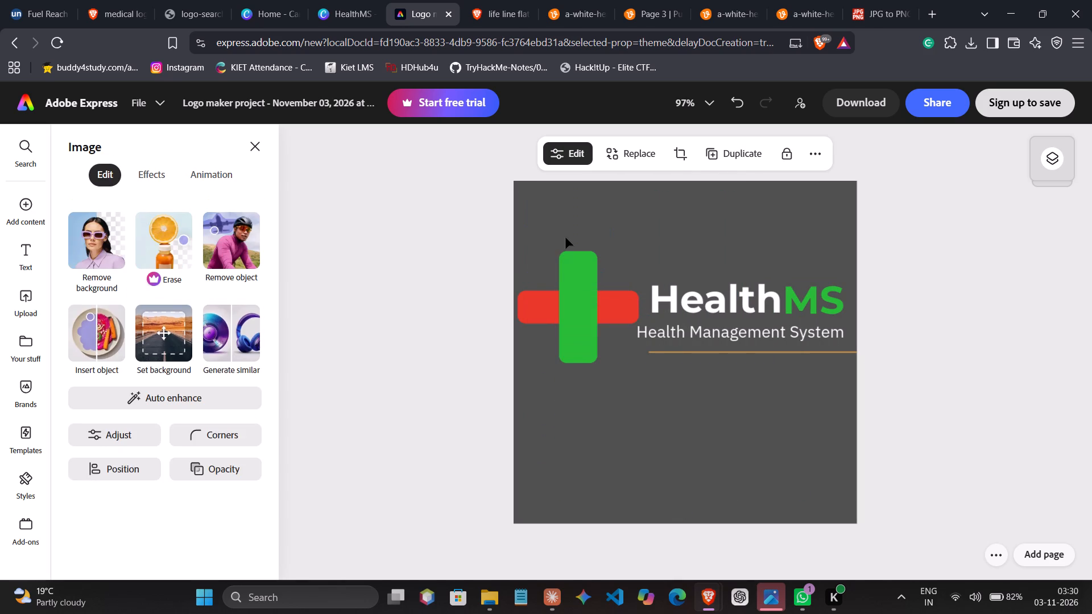
# Move the "Health Management System" tagline slightly down and to the right, close to the gold line.
pyautogui.moveTo(696, 337); pyautogui.dragTo(705, 345)
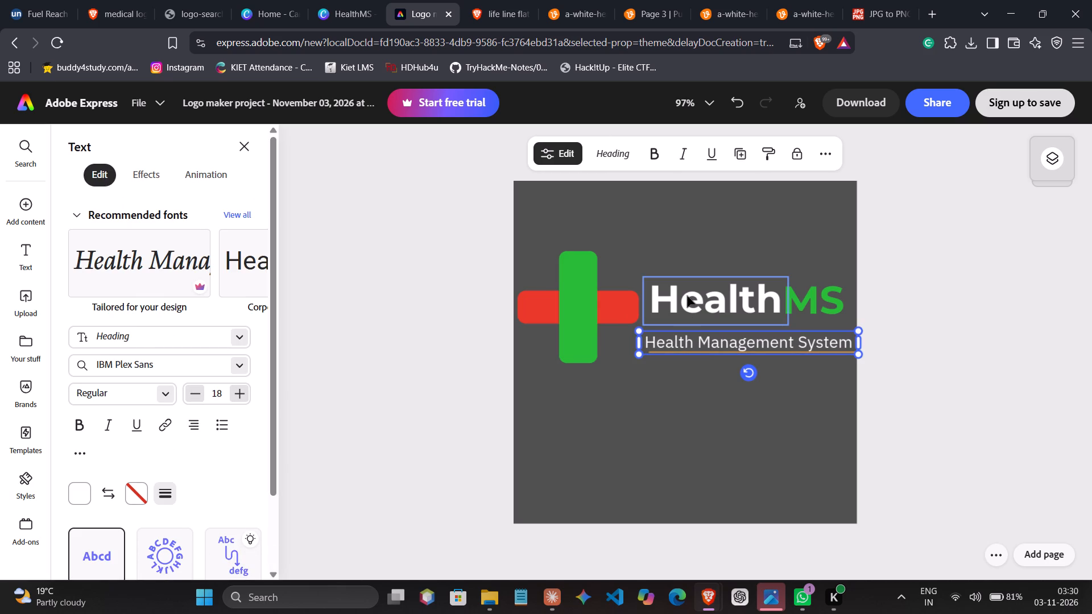
pyautogui.click(621, 227)
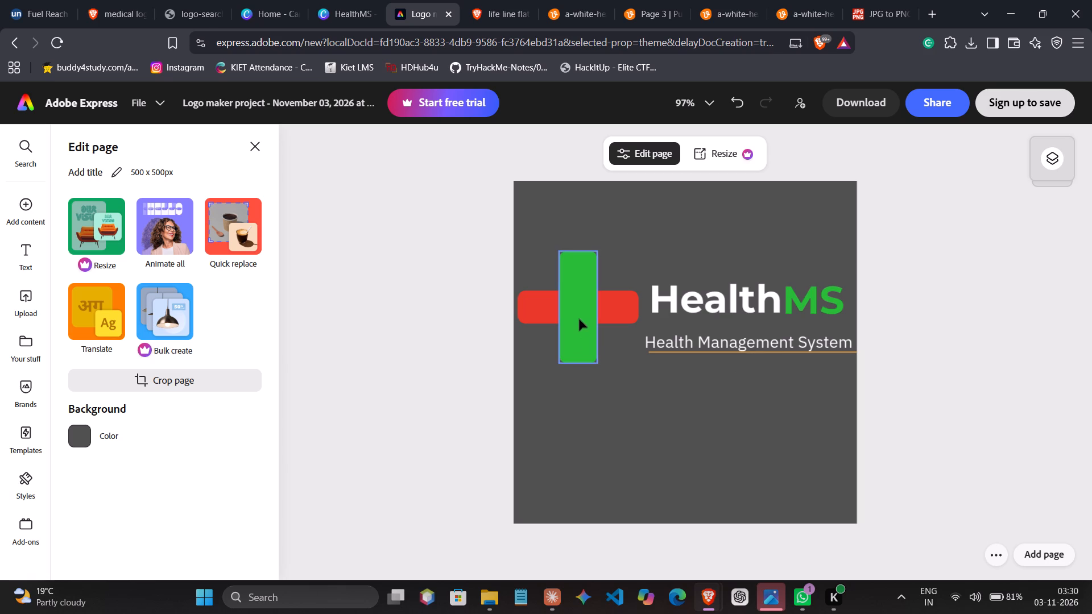
pyautogui.click(661, 445)
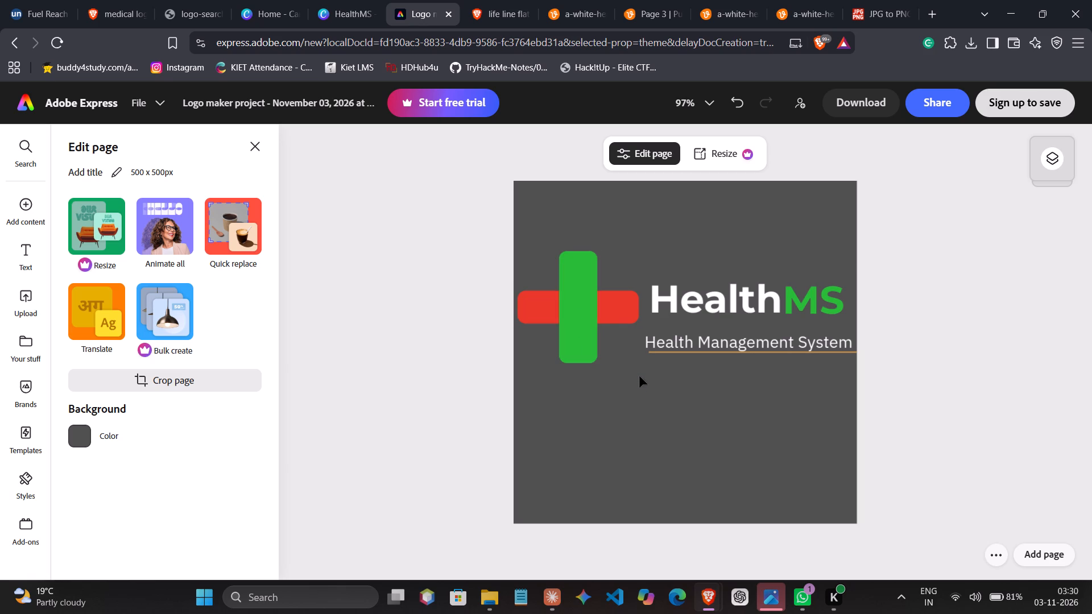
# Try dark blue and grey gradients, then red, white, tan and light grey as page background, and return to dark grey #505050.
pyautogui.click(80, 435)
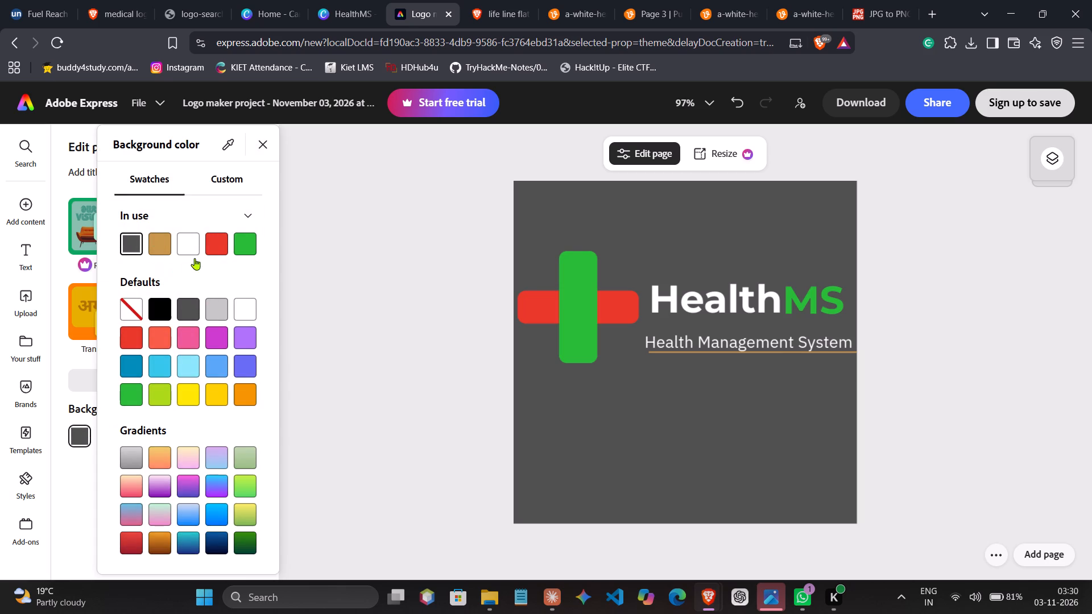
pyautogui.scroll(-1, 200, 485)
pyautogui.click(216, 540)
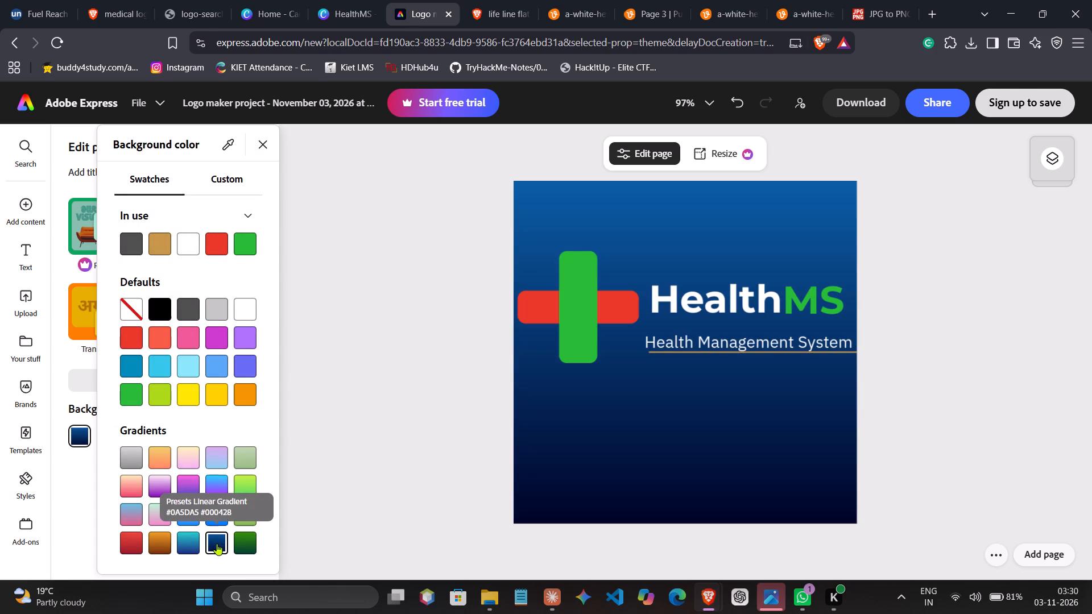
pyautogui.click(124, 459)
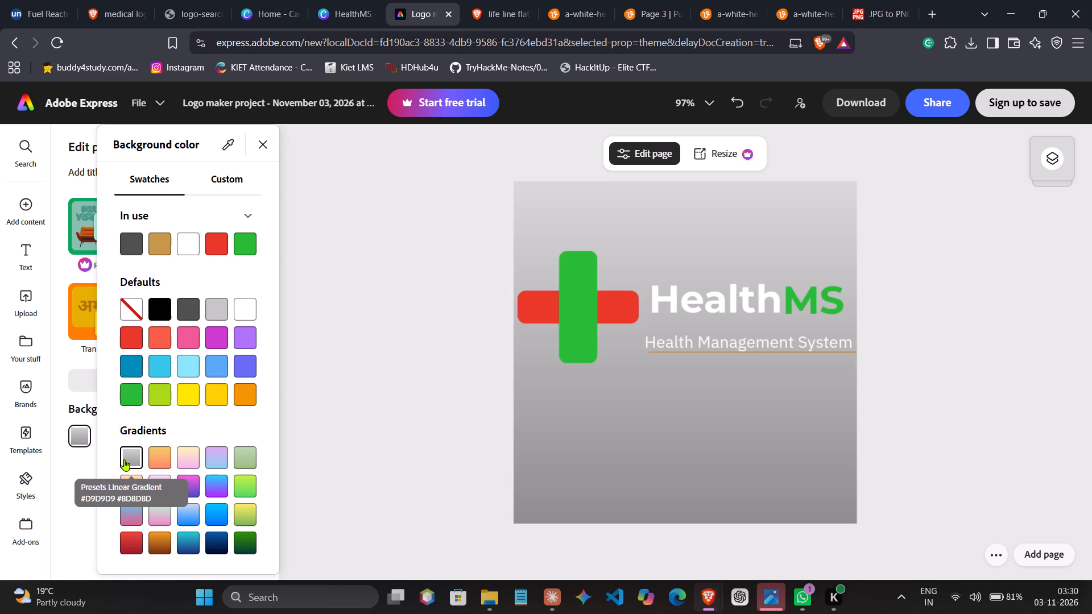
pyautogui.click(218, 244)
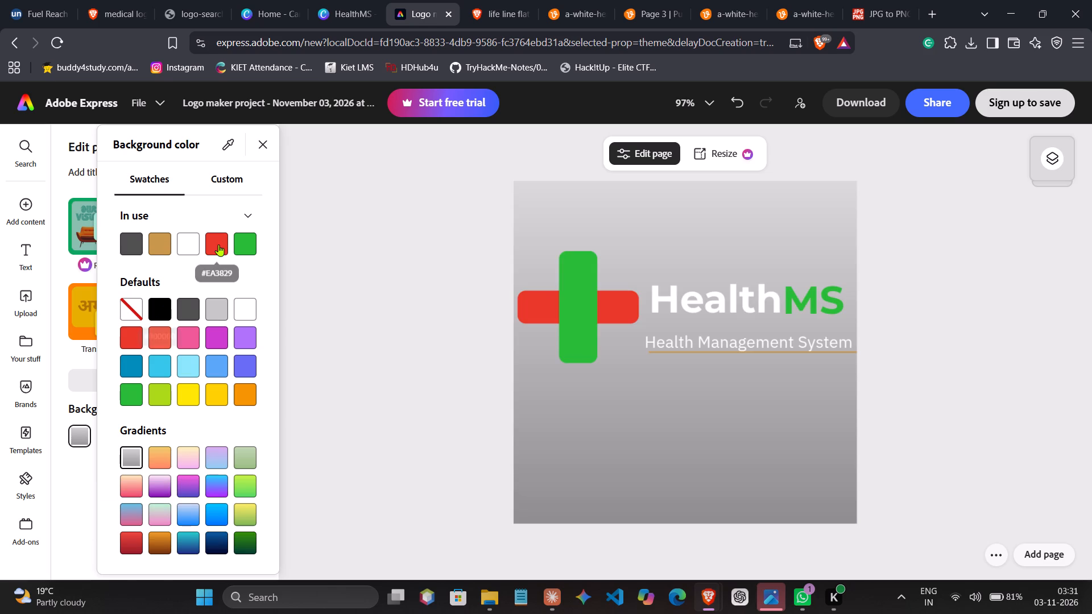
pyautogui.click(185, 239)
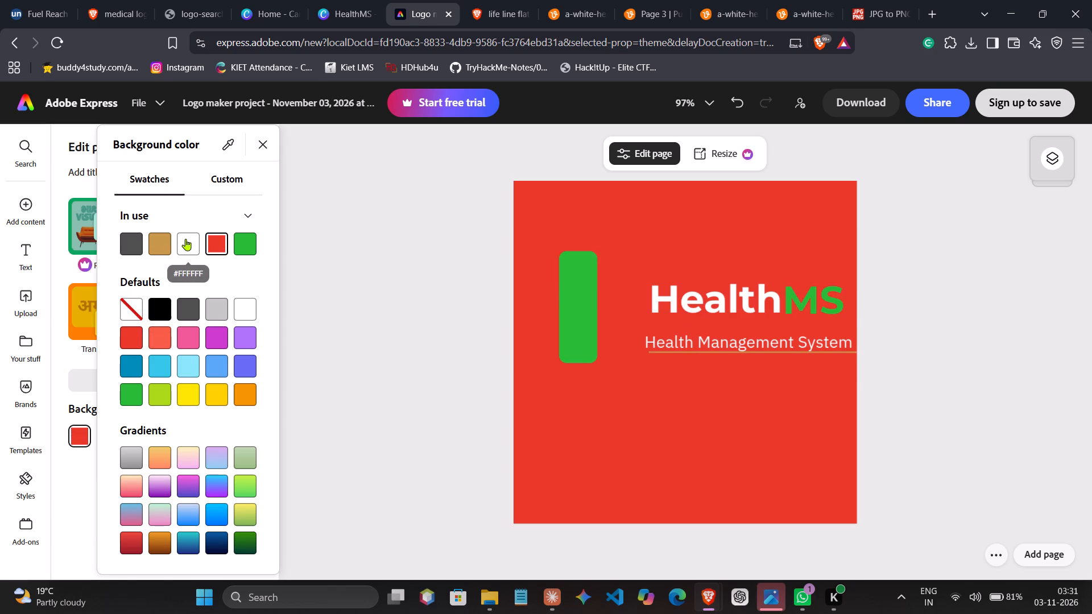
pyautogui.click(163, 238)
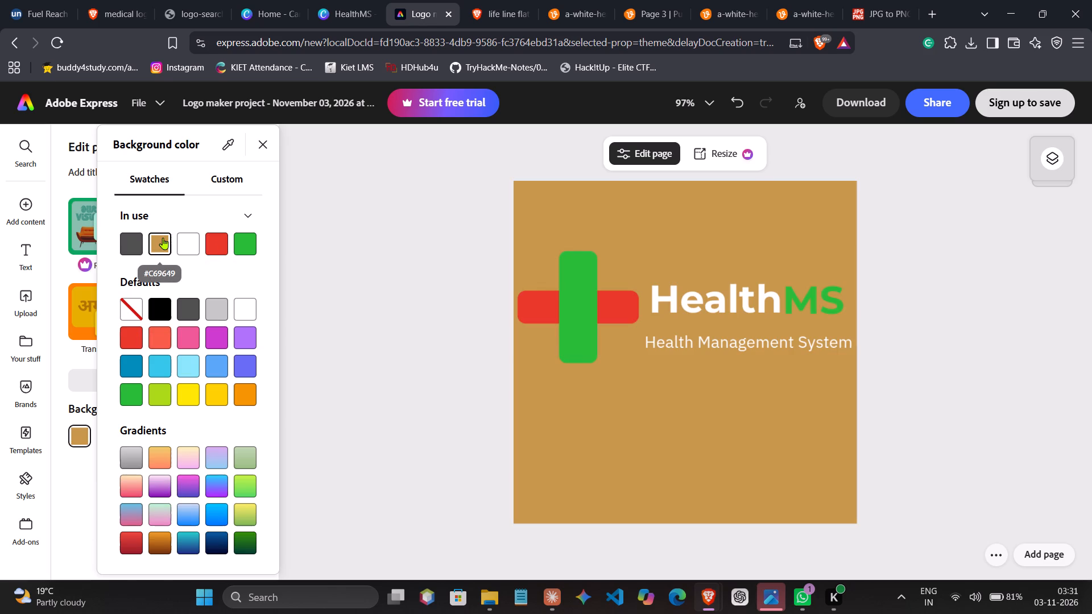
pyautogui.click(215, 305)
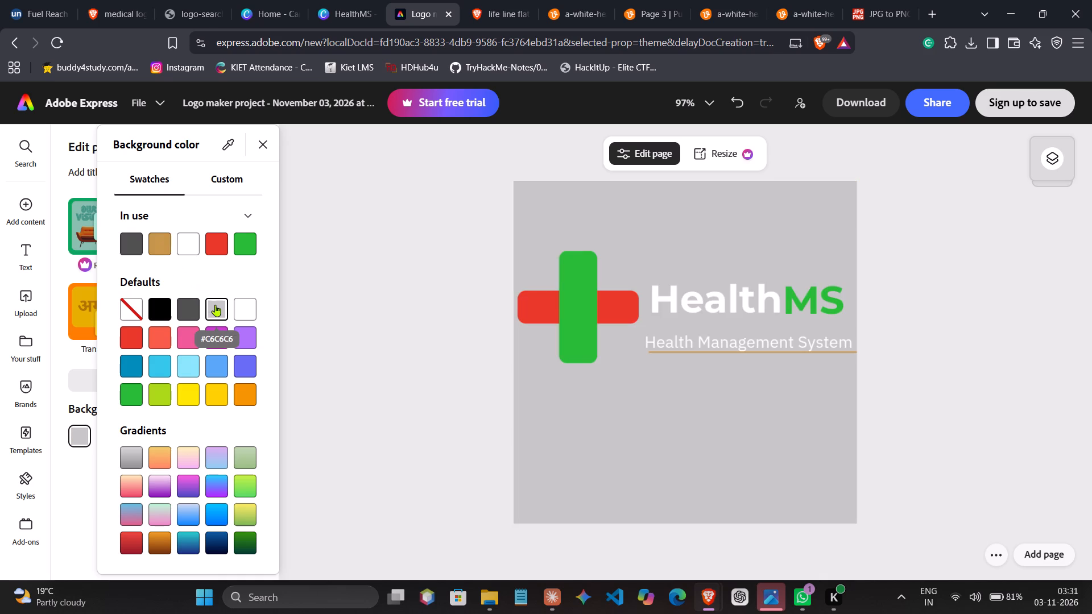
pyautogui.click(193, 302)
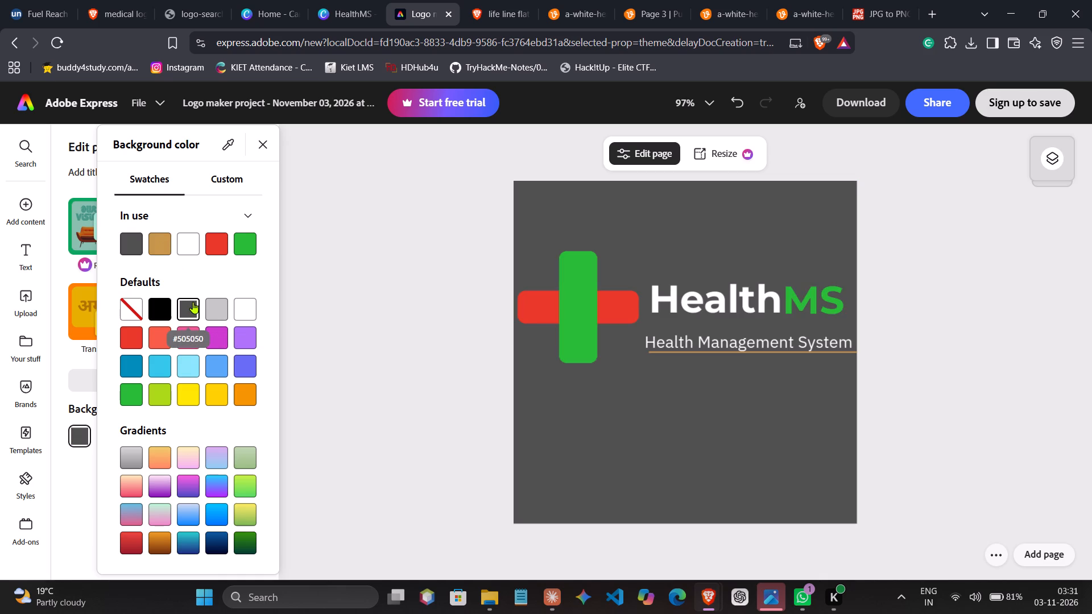
# Set the page background to the custom solid mint green #75C9A8.
pyautogui.click(214, 178)
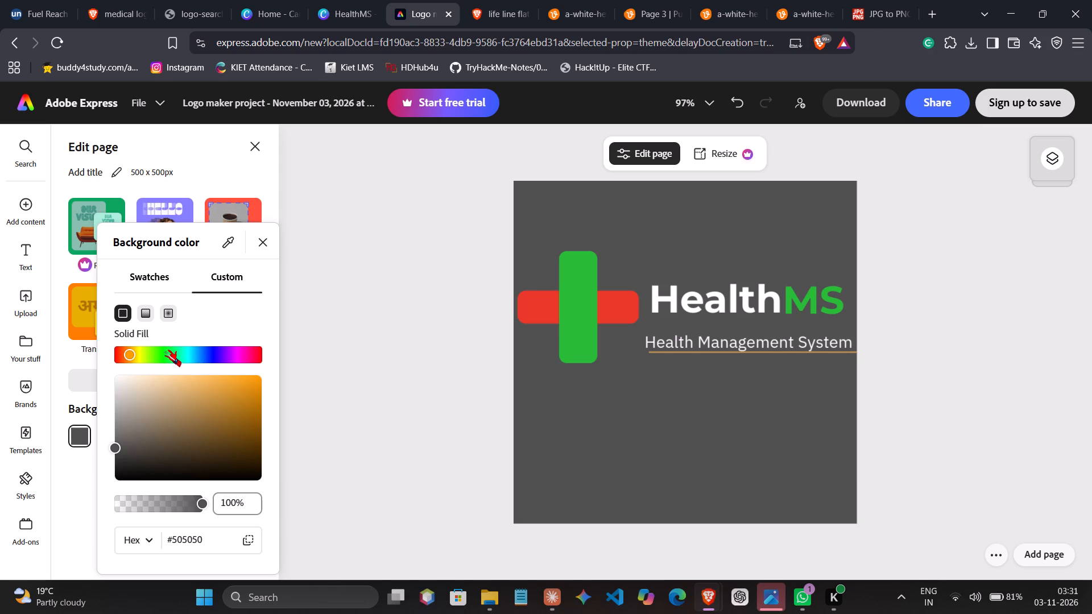
pyautogui.click(179, 360)
pyautogui.click(176, 397)
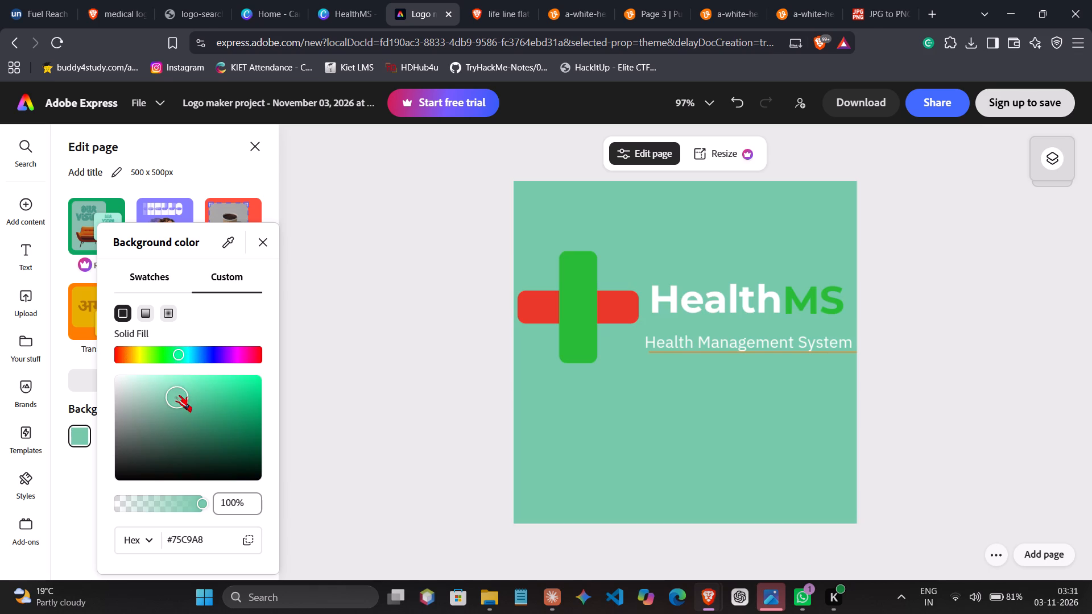
# Try several darker green shades as the solid page background and settle on dark green #234034.
pyautogui.moveTo(196, 413); pyautogui.dragTo(222, 451)
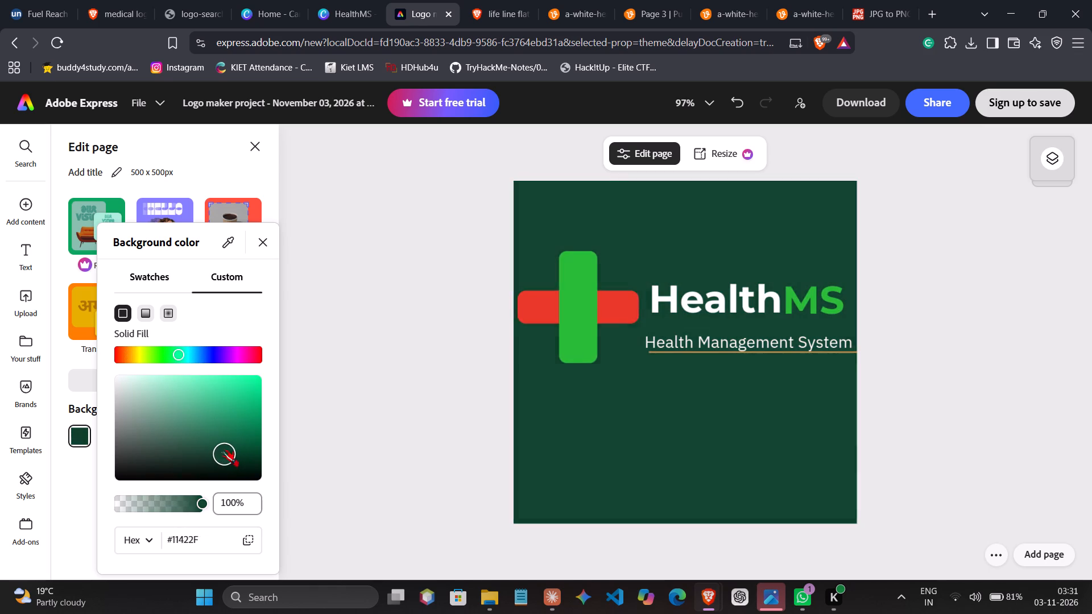
pyautogui.moveTo(222, 451); pyautogui.dragTo(242, 442)
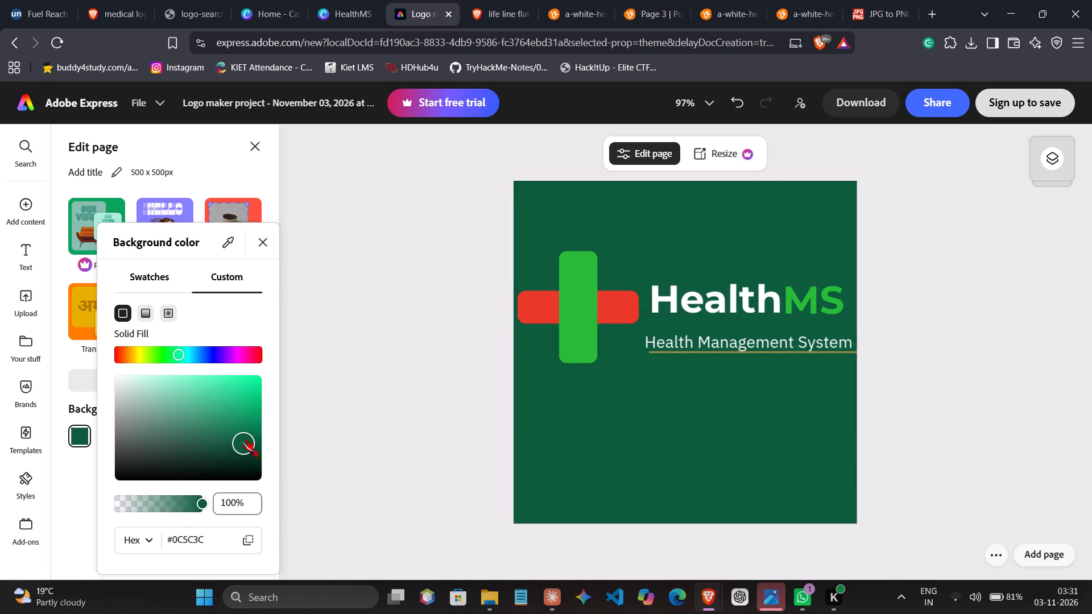
pyautogui.moveTo(242, 442); pyautogui.dragTo(217, 435)
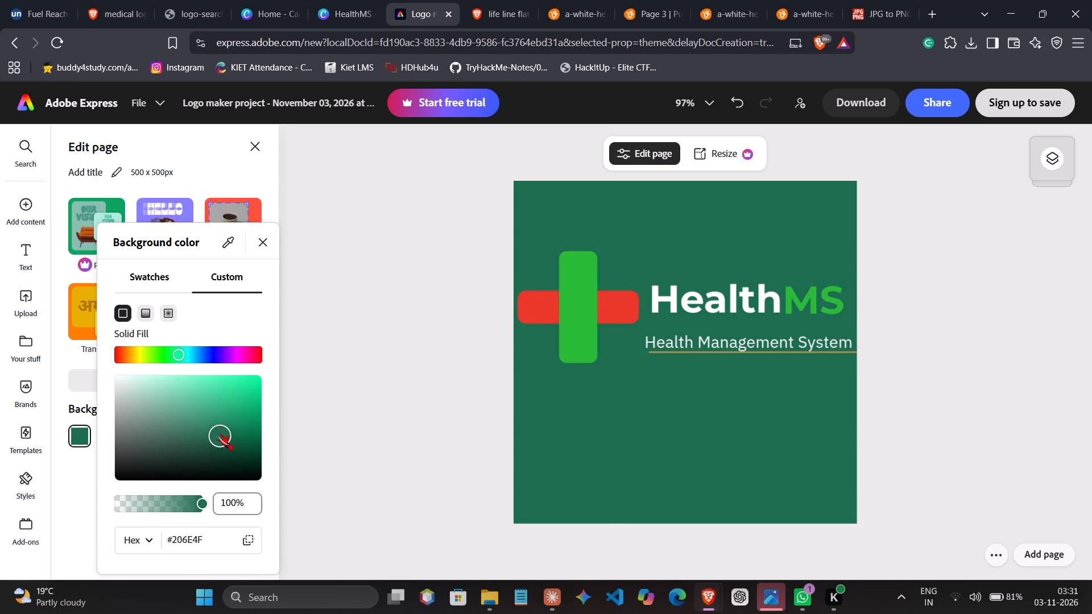
pyautogui.moveTo(217, 435); pyautogui.dragTo(166, 439)
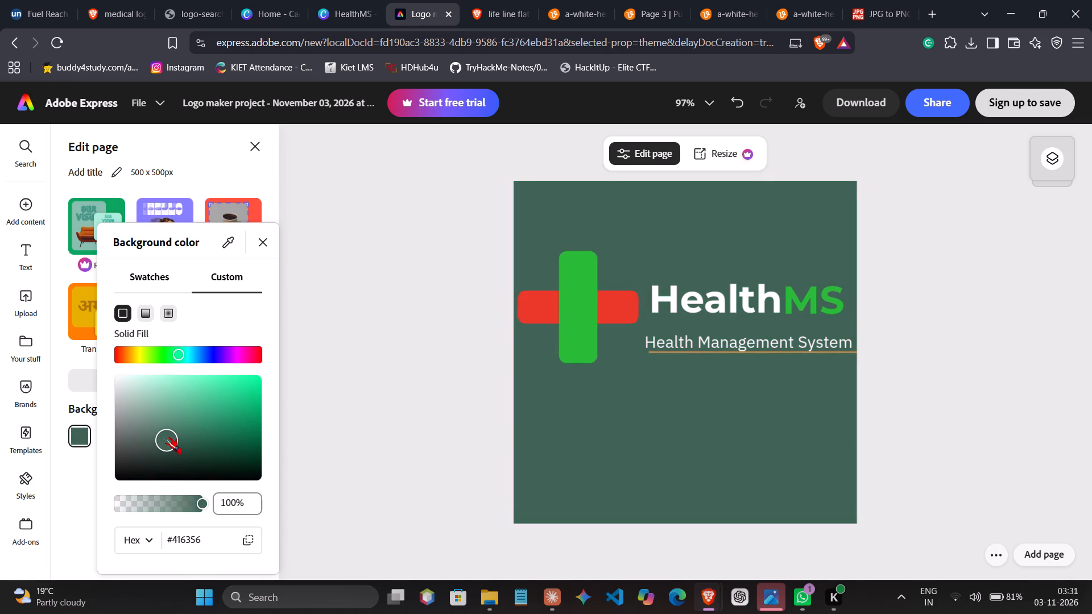
pyautogui.moveTo(166, 439); pyautogui.dragTo(185, 454)
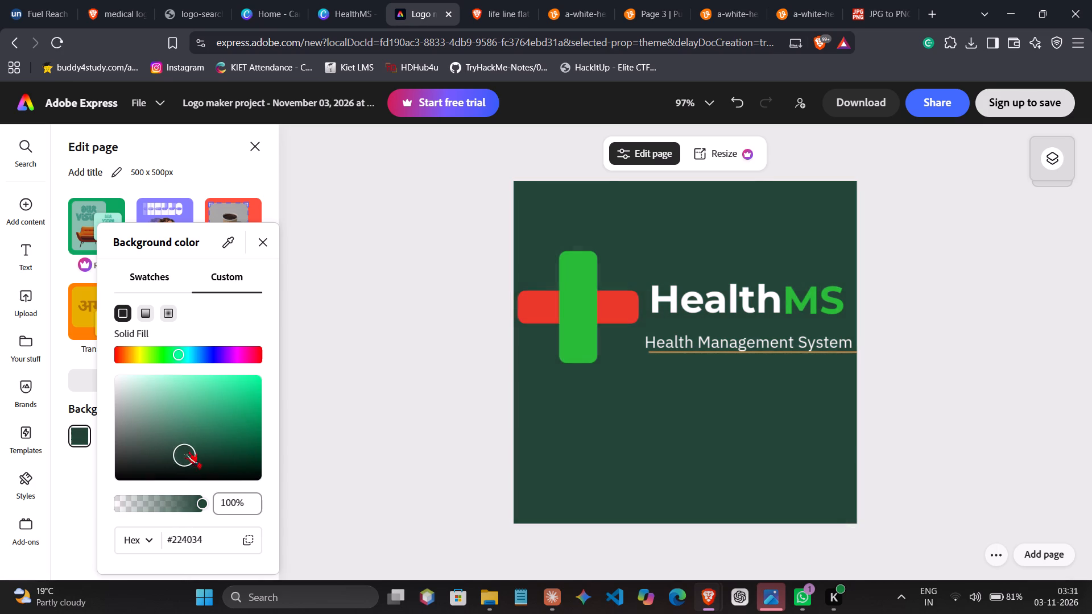
pyautogui.moveTo(185, 454); pyautogui.dragTo(180, 453)
pyautogui.moveTo(180, 453); pyautogui.dragTo(180, 454)
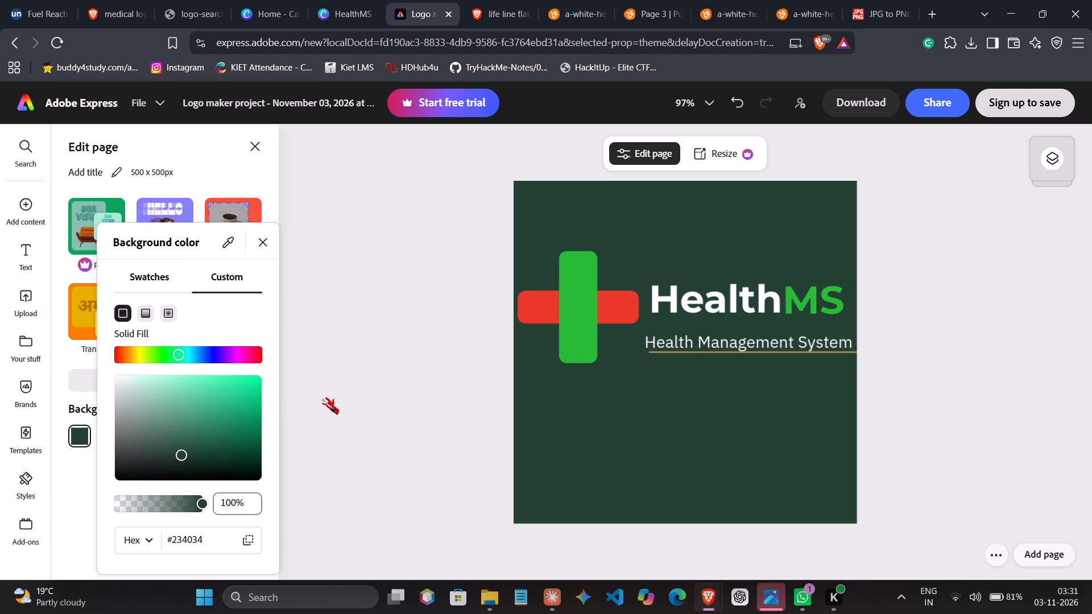
pyautogui.click(322, 399)
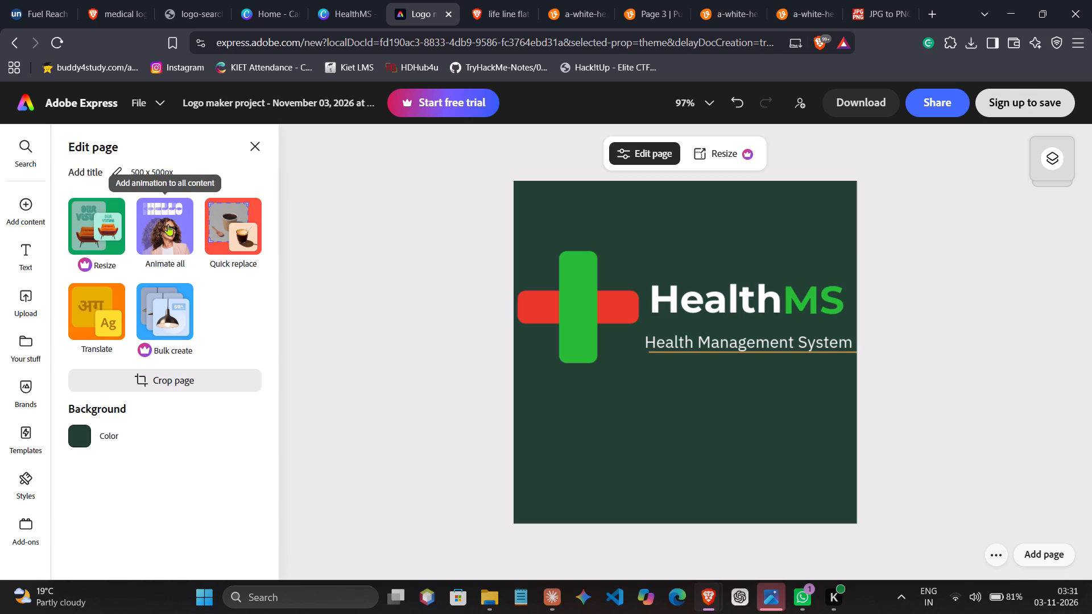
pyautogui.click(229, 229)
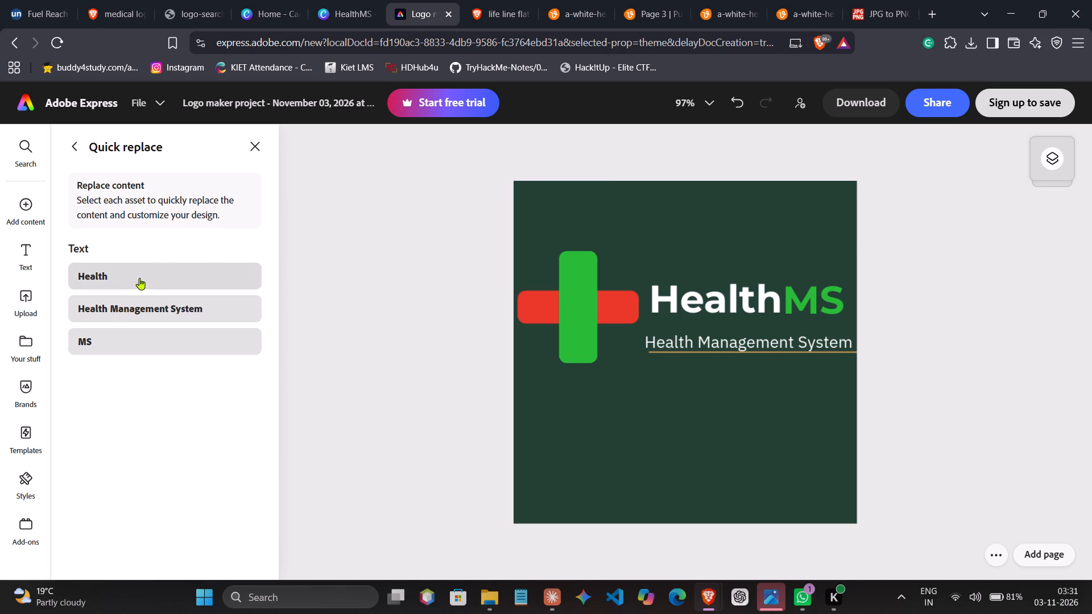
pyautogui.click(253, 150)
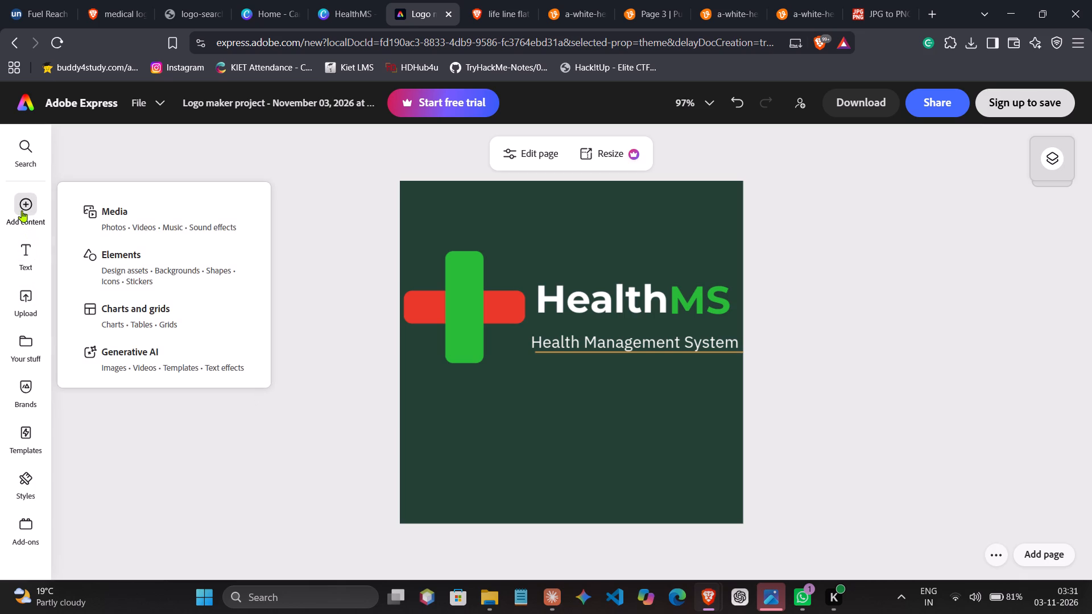
# Browse the Elements library's backgrounds, shapes, icons and stickers for a graphic that suits the logo.
pyautogui.click(108, 260)
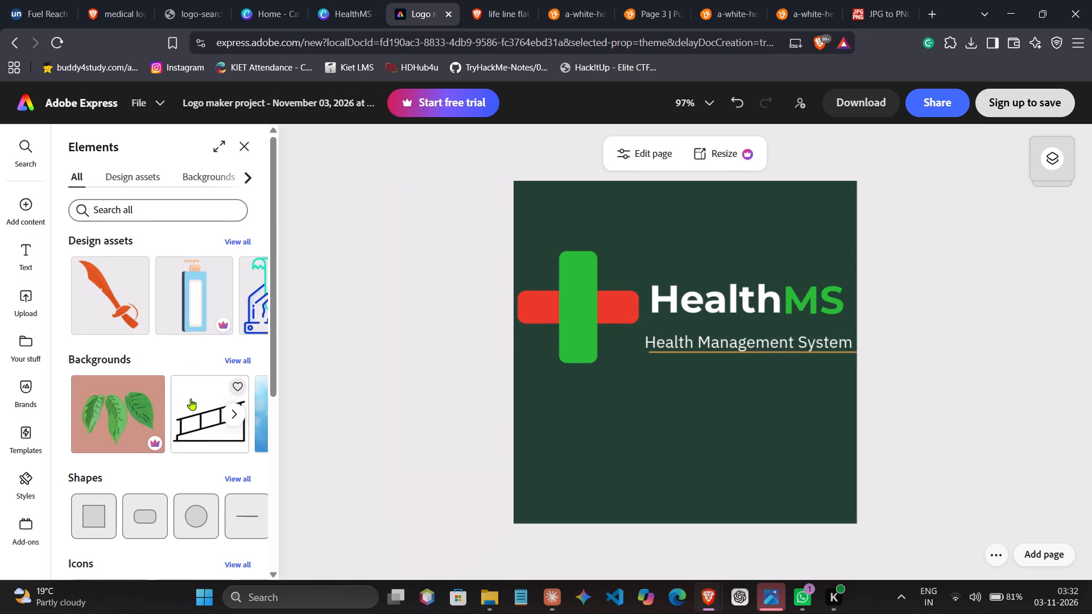
pyautogui.hscroll(-4, 191, 399)
pyautogui.hscroll(3, 195, 401)
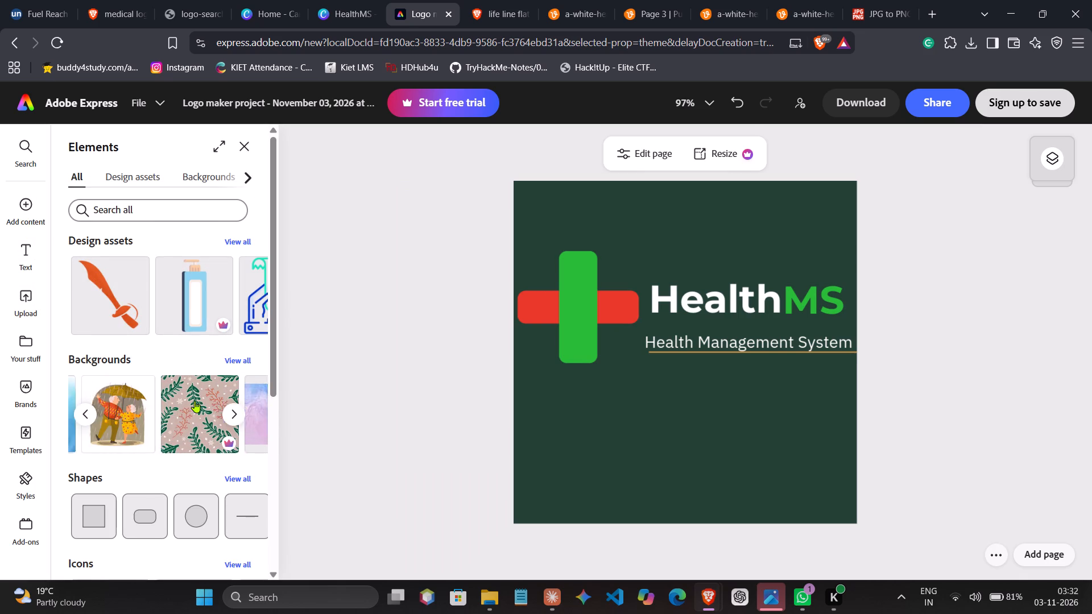
pyautogui.hscroll(1, 195, 401)
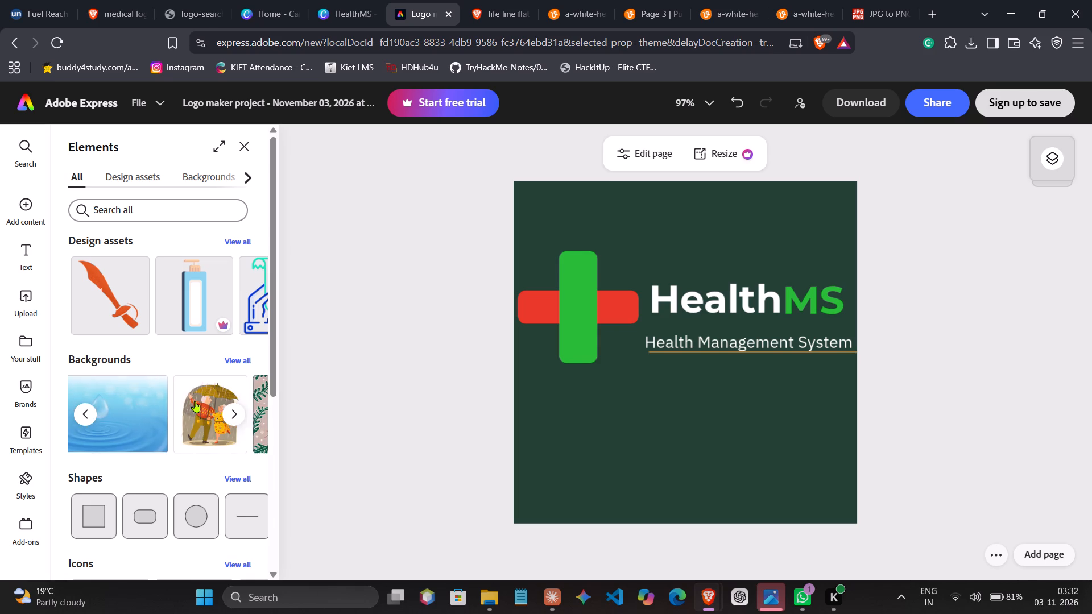
pyautogui.hscroll(-4, 195, 401)
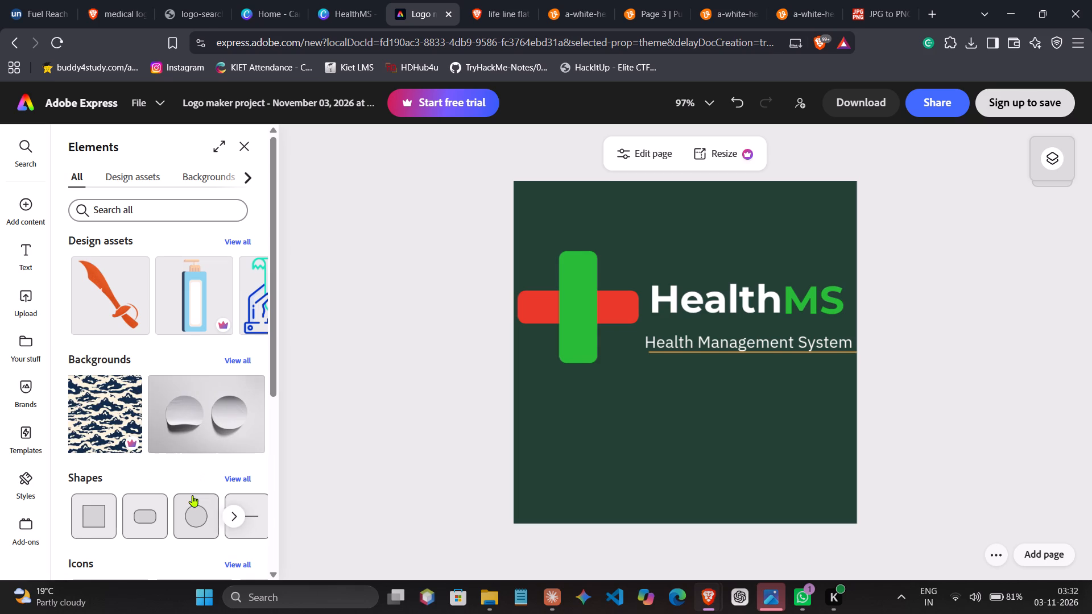
pyautogui.hscroll(-3, 192, 495)
pyautogui.scroll(-4, 192, 495)
pyautogui.hscroll(-2, 249, 454)
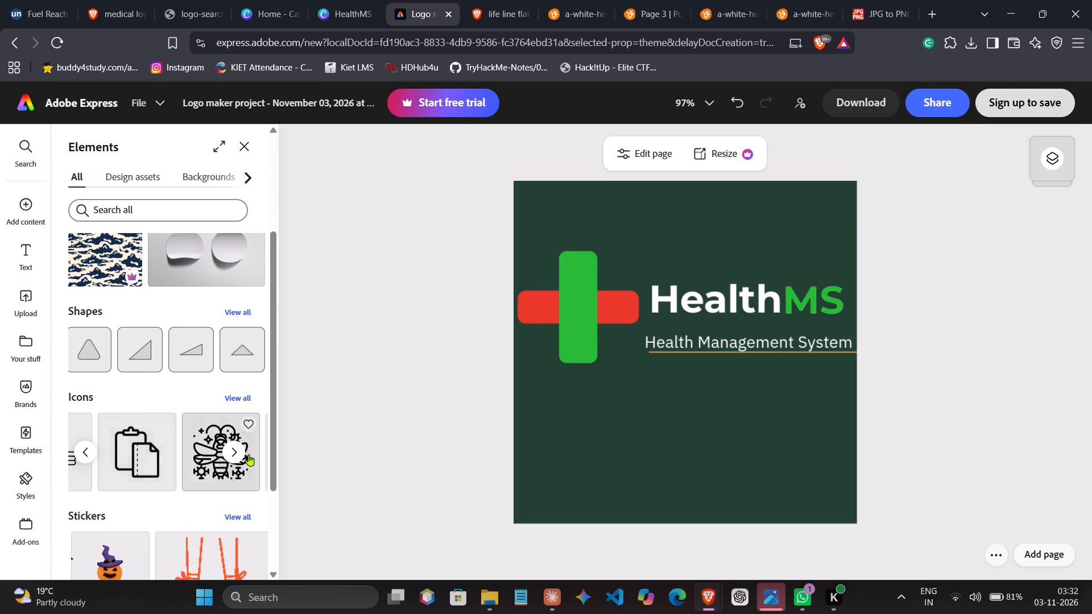
pyautogui.hscroll(-4, 249, 454)
pyautogui.scroll(-5, 249, 454)
# Search the elements for "pulse", add the thin single-heartbeat line icon and place it below the tagline.
pyautogui.click(118, 205)
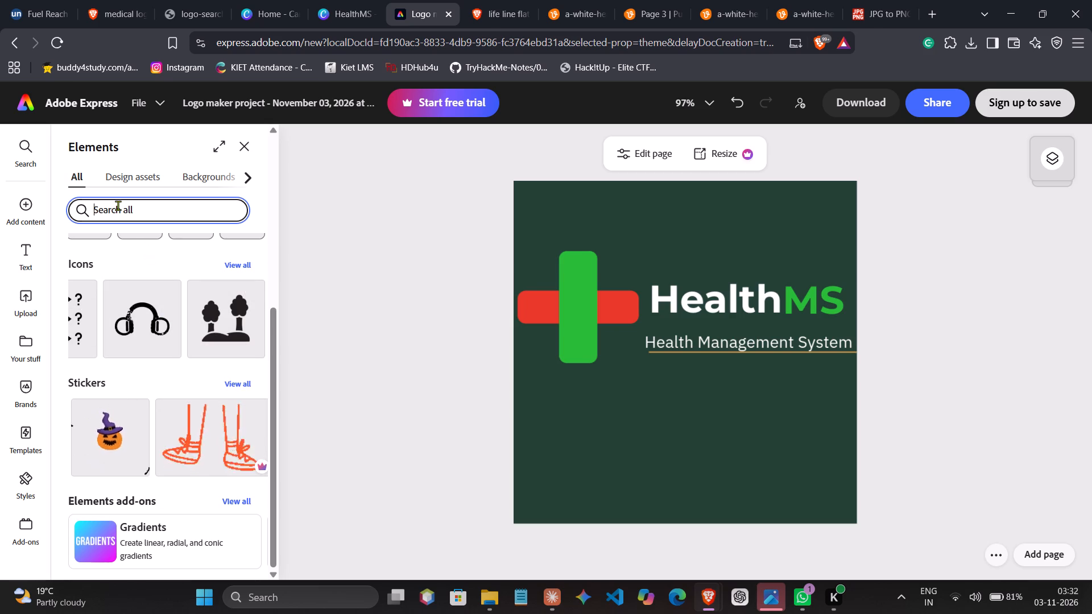
pyautogui.write('pulse')
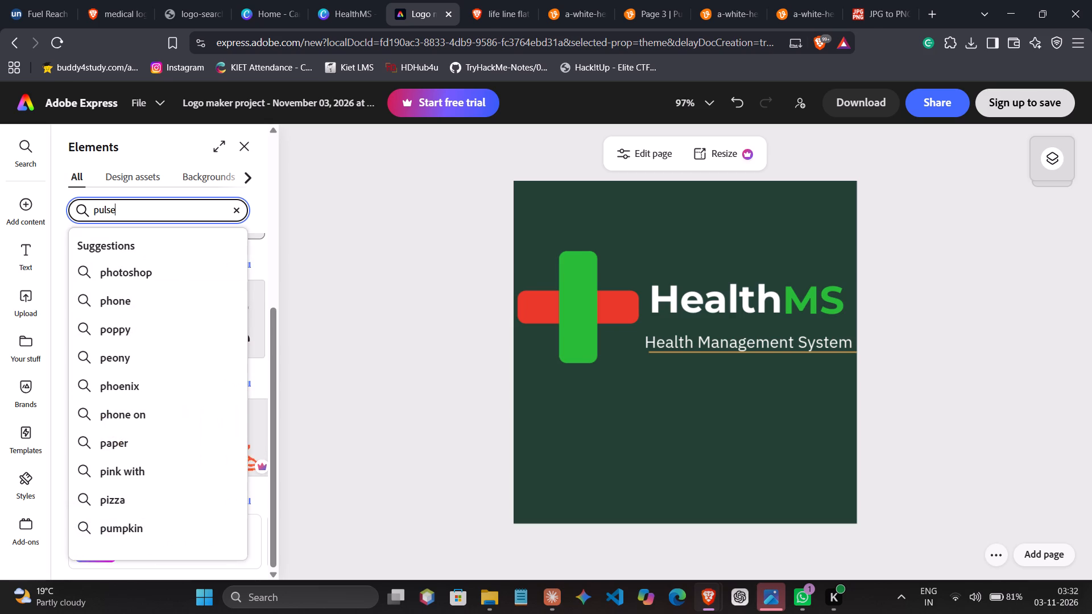
pyautogui.press('Return')
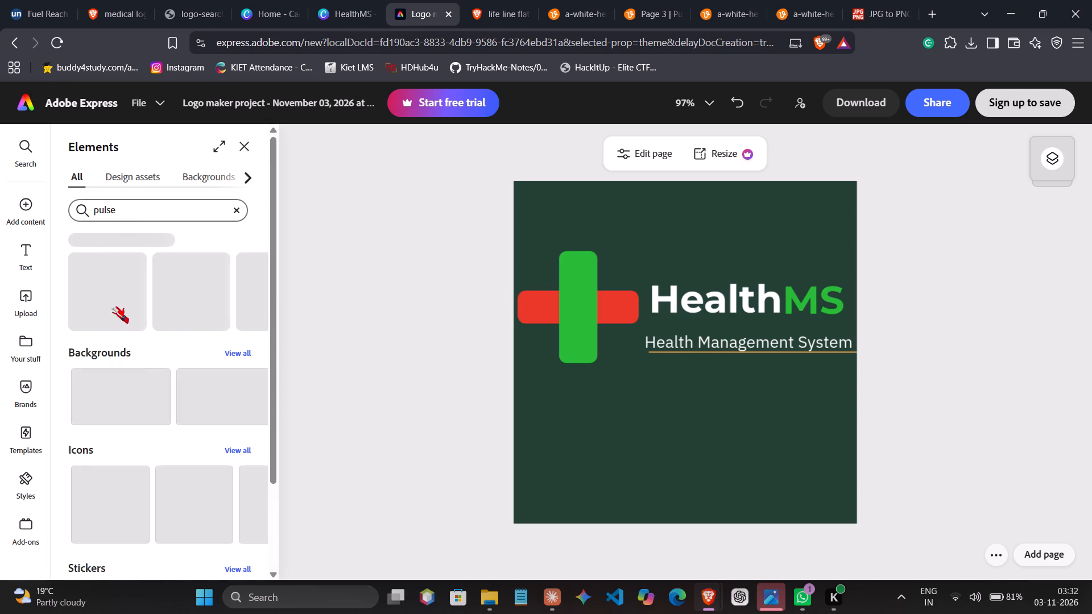
pyautogui.click(188, 498)
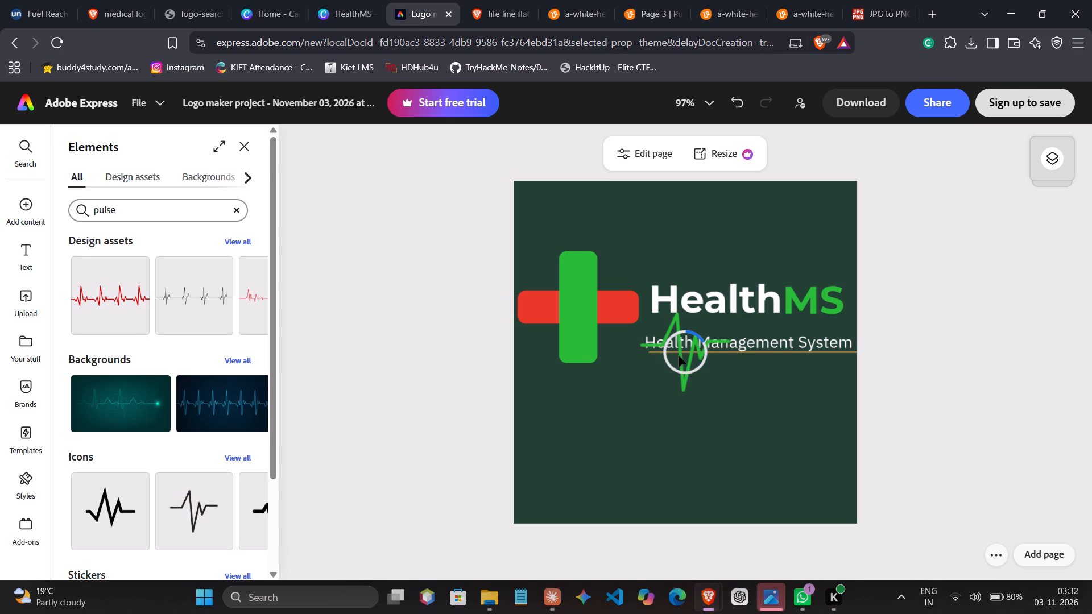
pyautogui.moveTo(680, 345); pyautogui.dragTo(572, 301)
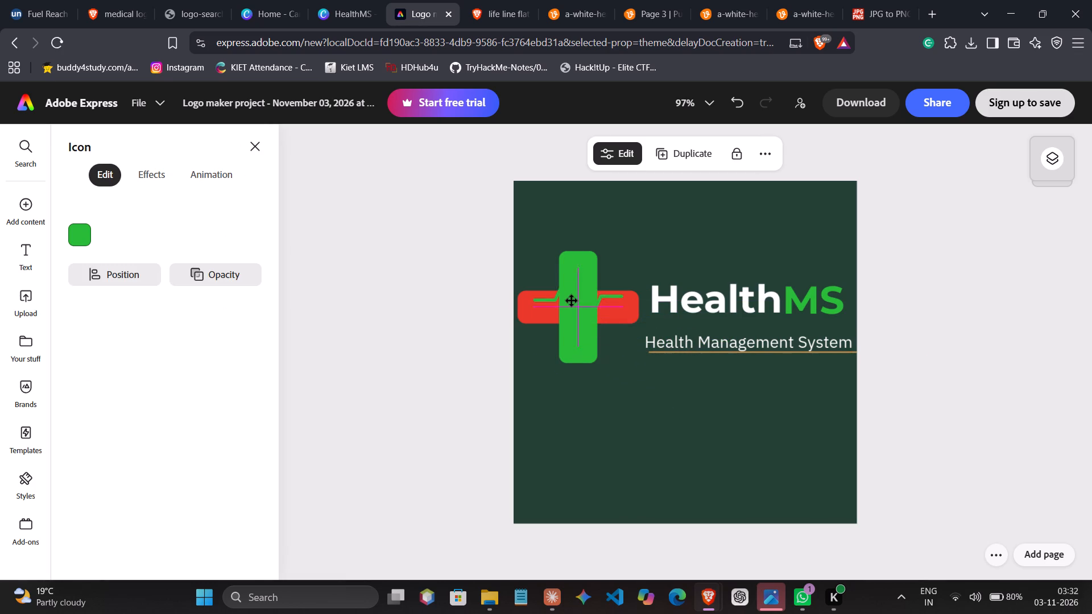
pyautogui.moveTo(572, 301); pyautogui.dragTo(664, 388)
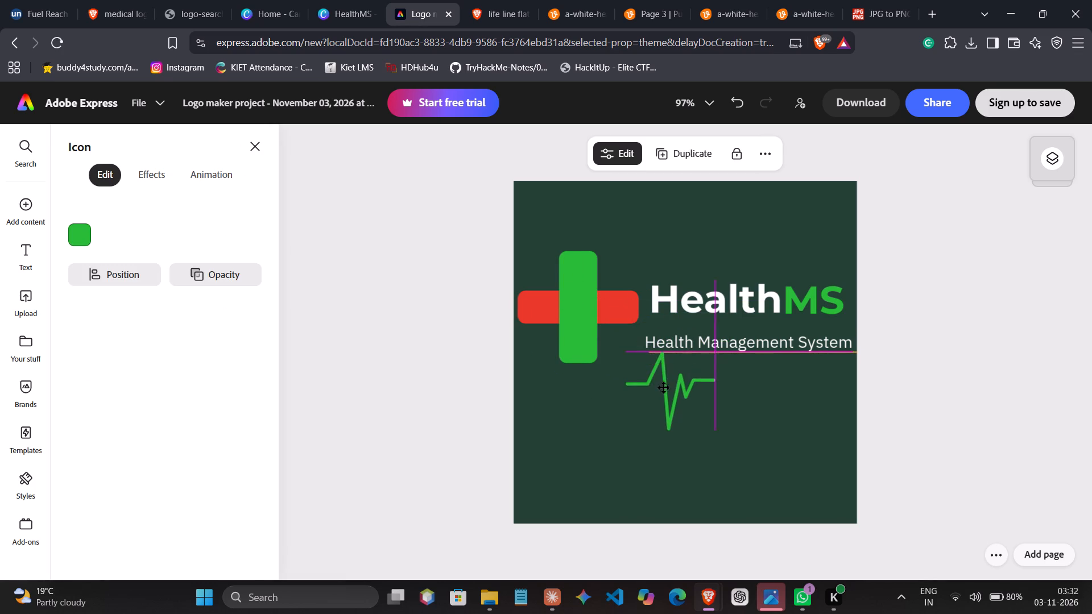
pyautogui.moveTo(664, 388); pyautogui.dragTo(660, 392)
# Recolour the pulse line icon to white #FFFFFF.
pyautogui.click(80, 230)
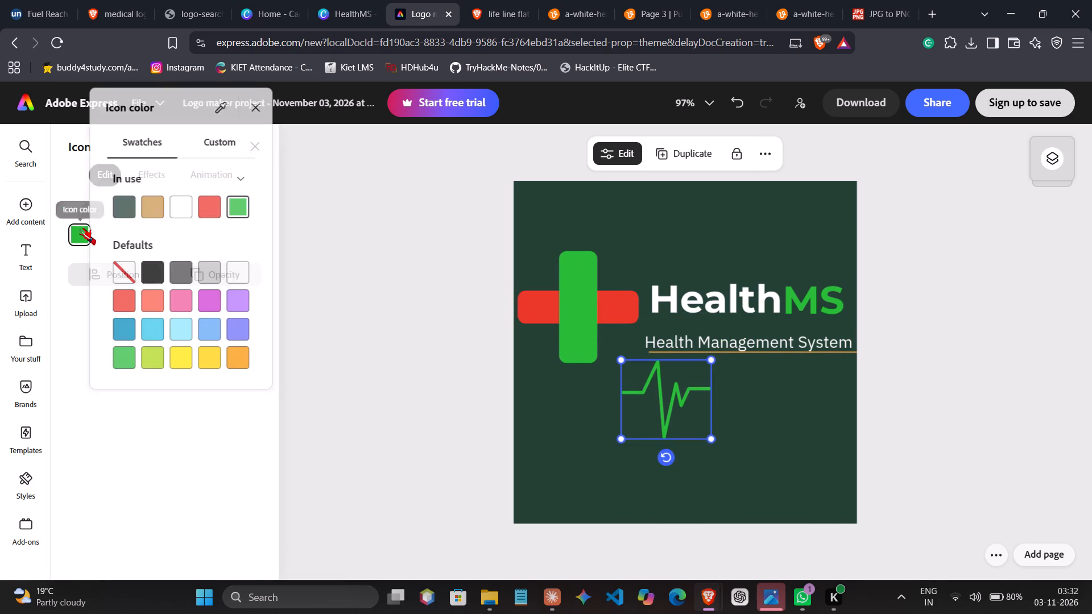
pyautogui.click(235, 268)
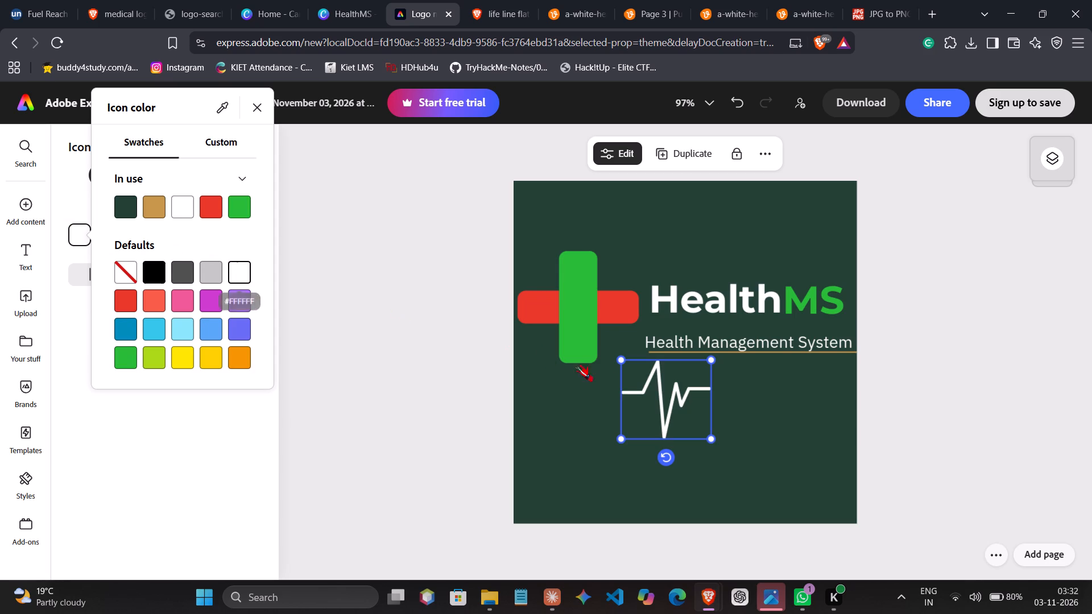
# Move the white pulse icon onto the centre of the red and green cross and scale it slightly larger.
pyautogui.moveTo(638, 391); pyautogui.dragTo(662, 400)
pyautogui.moveTo(662, 400); pyautogui.dragTo(575, 311)
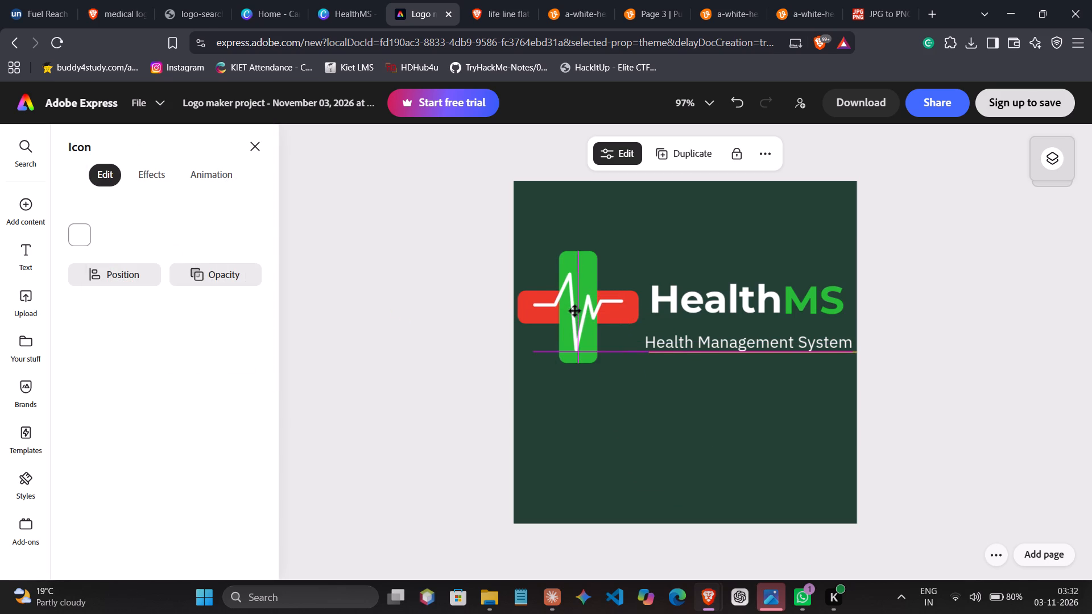
pyautogui.moveTo(575, 311); pyautogui.dragTo(574, 311)
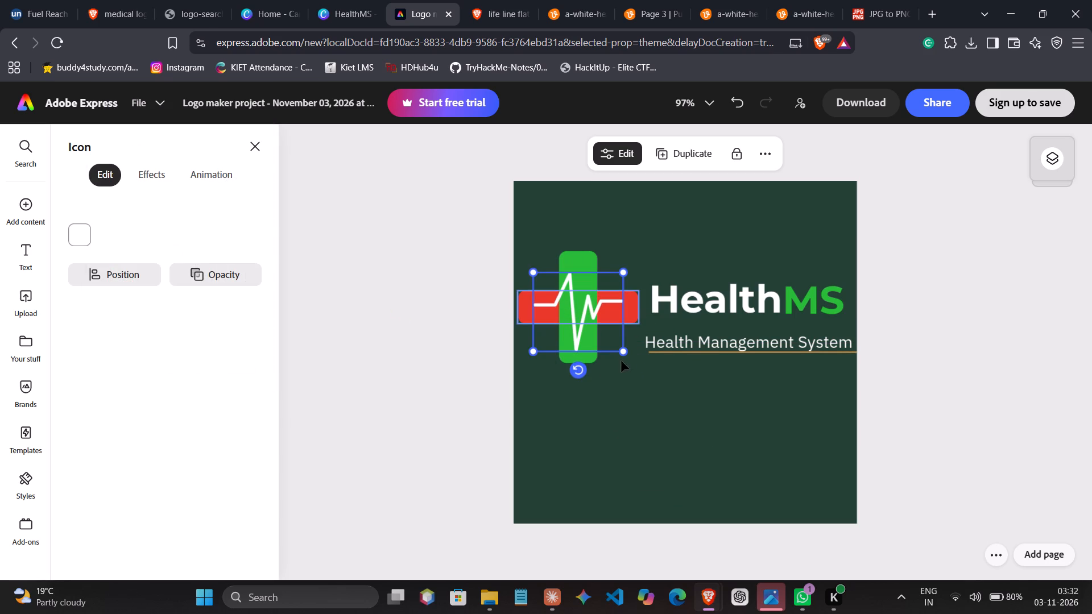
pyautogui.moveTo(626, 353); pyautogui.dragTo(603, 306)
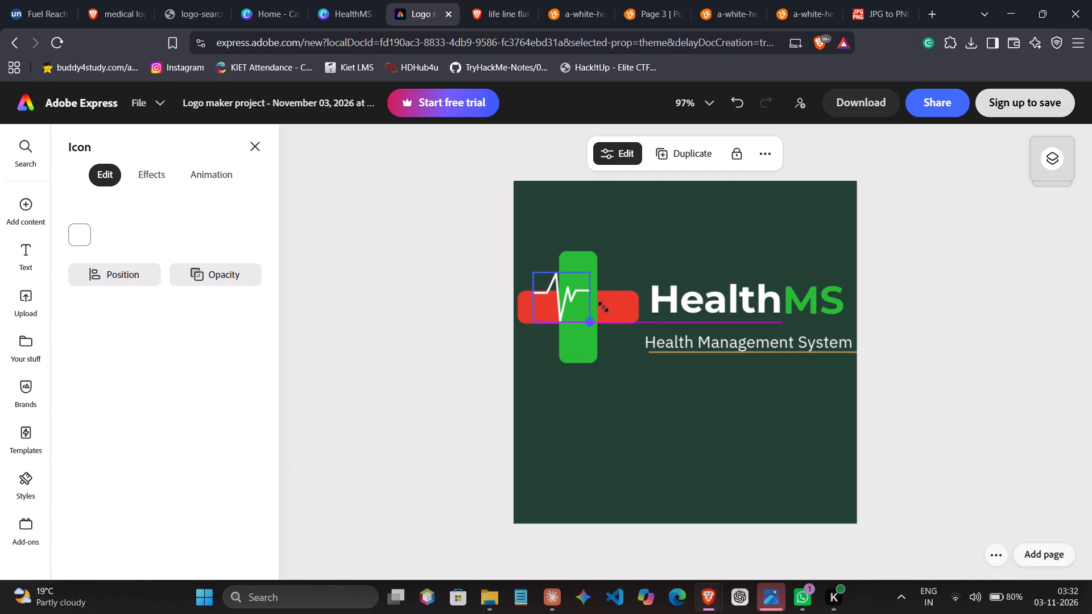
pyautogui.moveTo(603, 306); pyautogui.dragTo(657, 325)
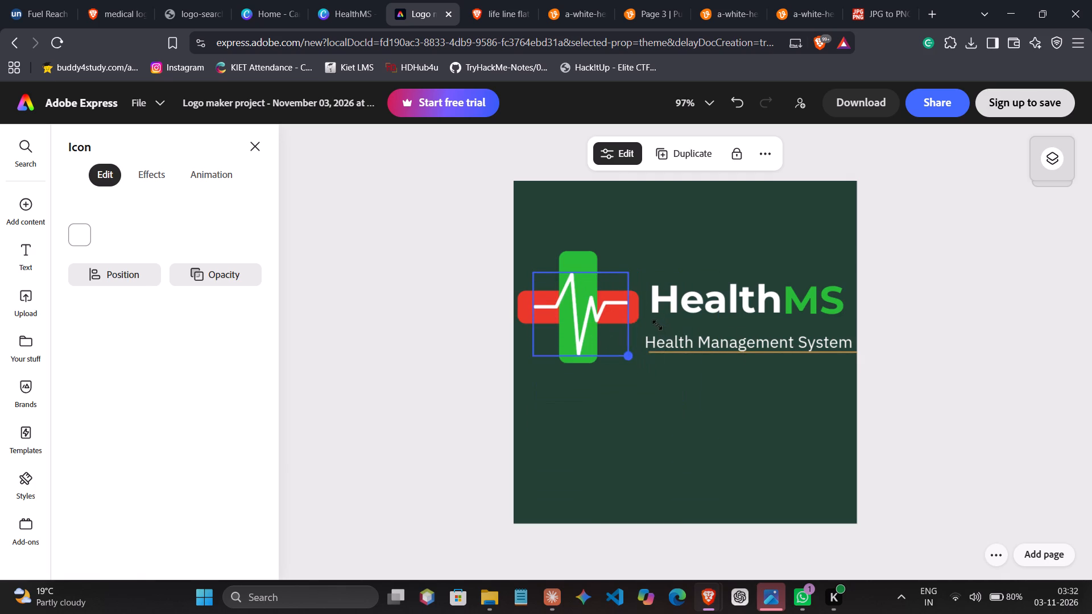
pyautogui.moveTo(657, 325); pyautogui.dragTo(655, 325)
pyautogui.click(256, 142)
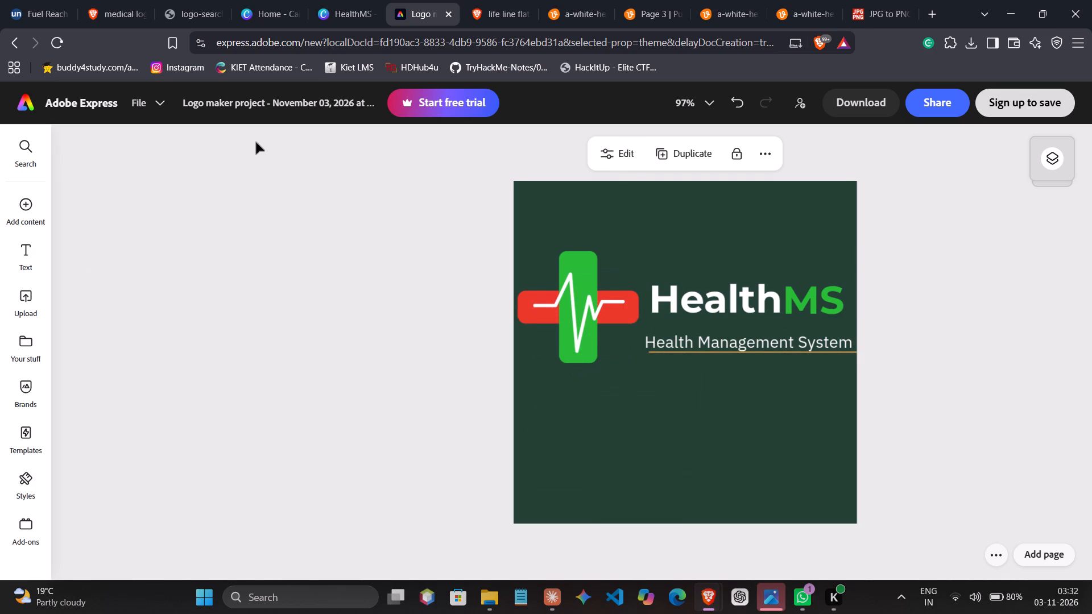
# Browse the "pulse" element results, especially the icons, for another heartbeat graphic.
pyautogui.moveTo(435, 284); pyautogui.dragTo(31, 217)
pyautogui.click(31, 217)
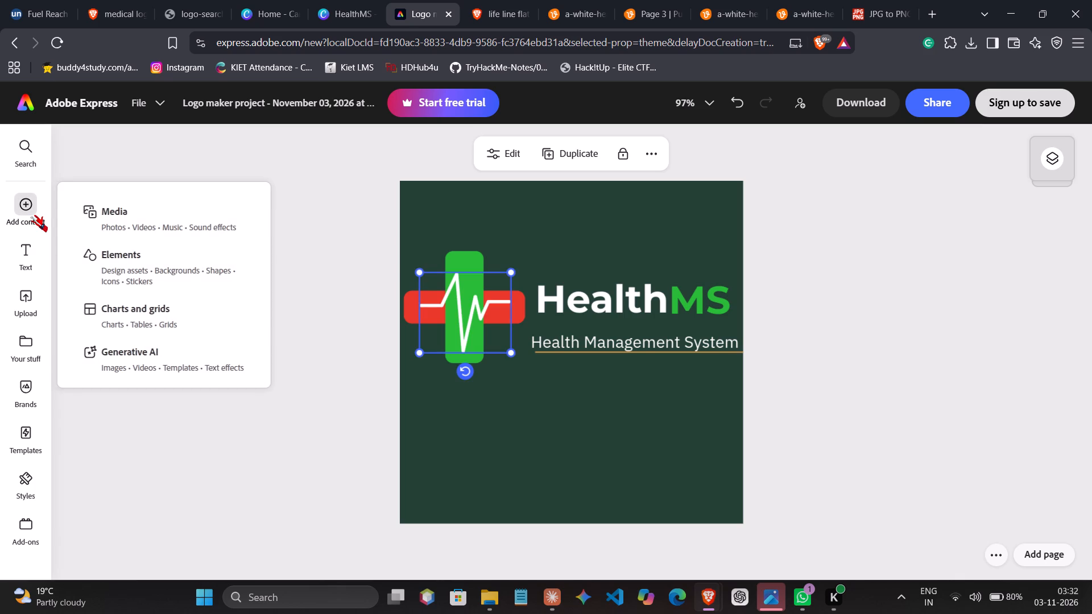
pyautogui.click(137, 266)
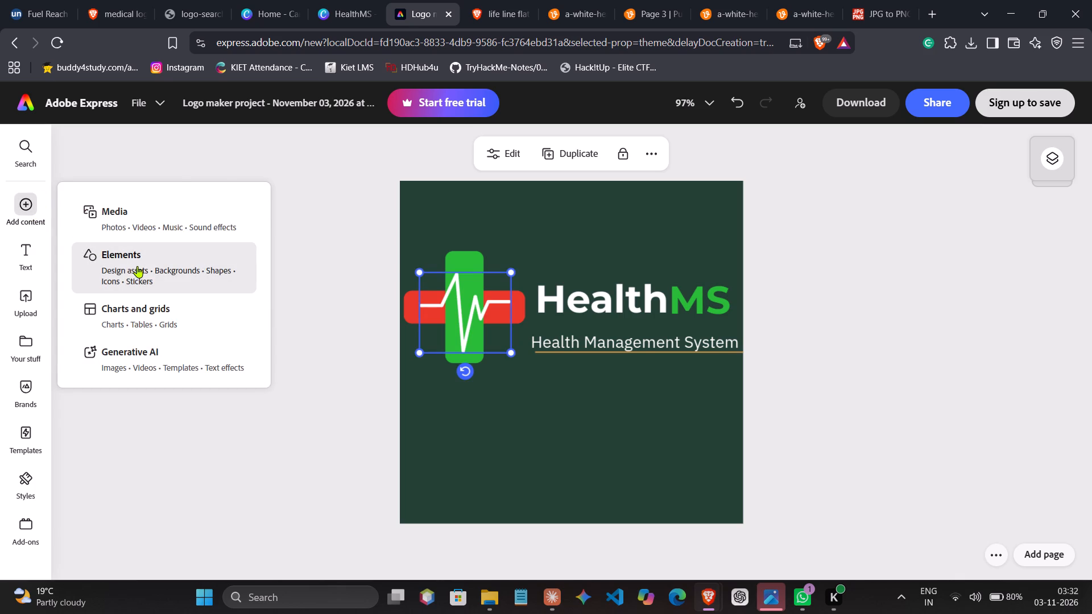
pyautogui.scroll(-1, 176, 334)
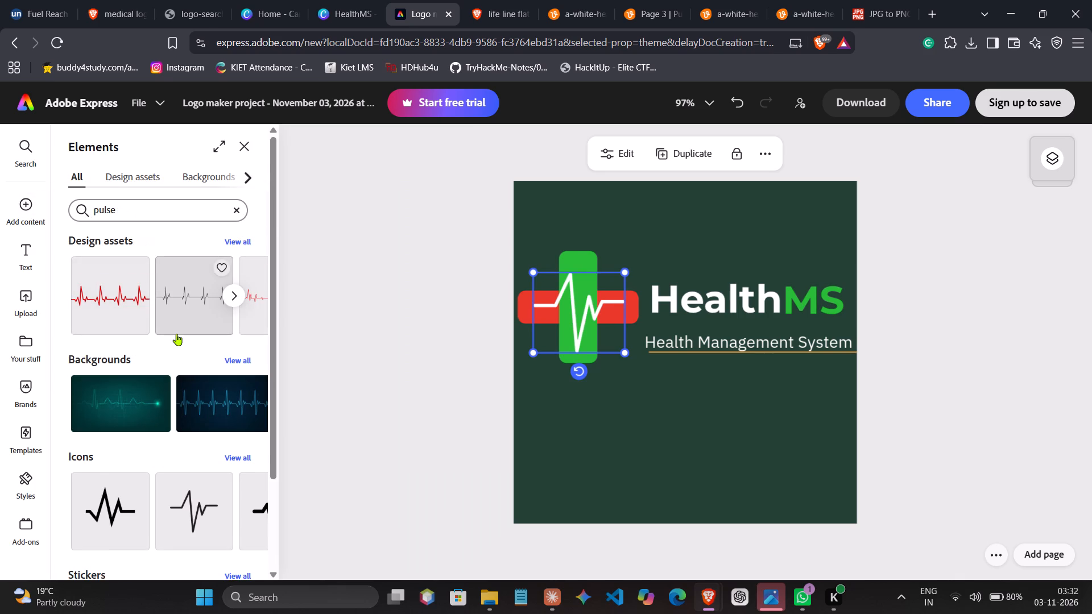
pyautogui.scroll(-1, 176, 334)
pyautogui.scroll(-1, 191, 397)
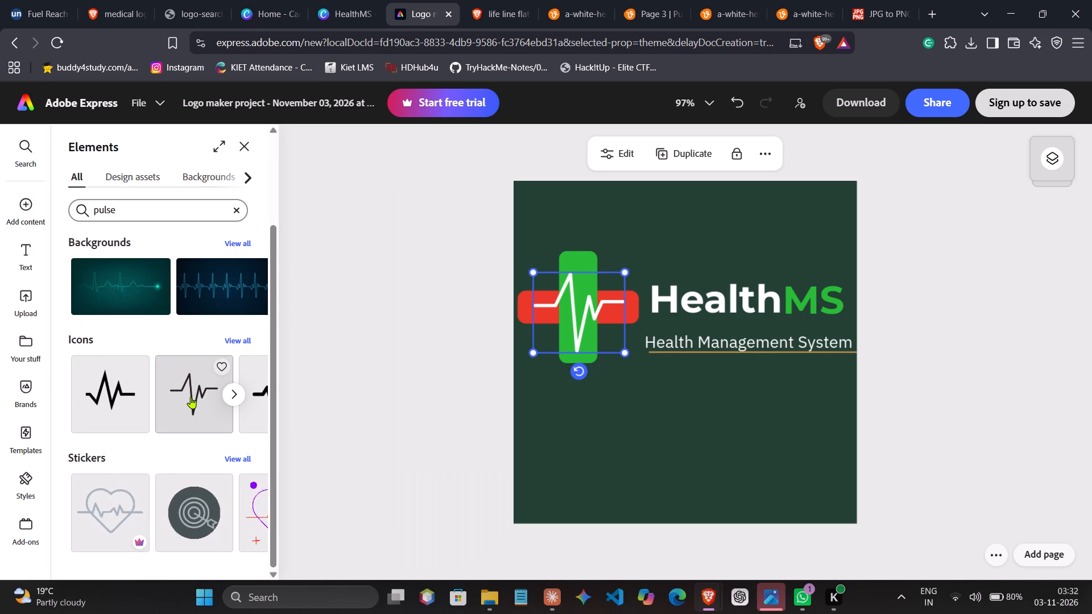
pyautogui.scroll(-1, 191, 397)
pyautogui.hscroll(-3, 107, 392)
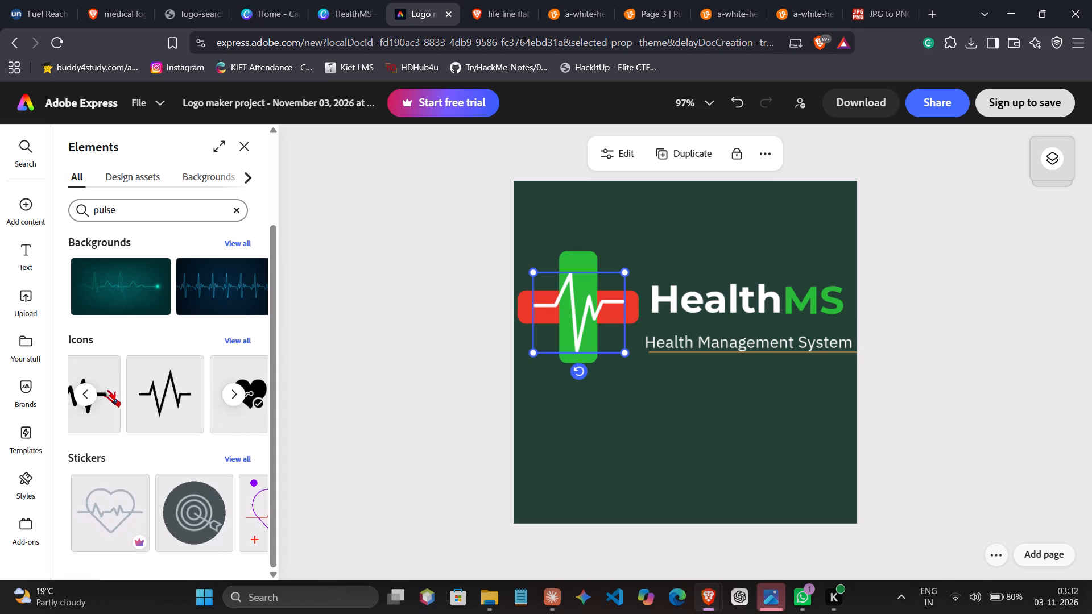
pyautogui.hscroll(-3, 104, 392)
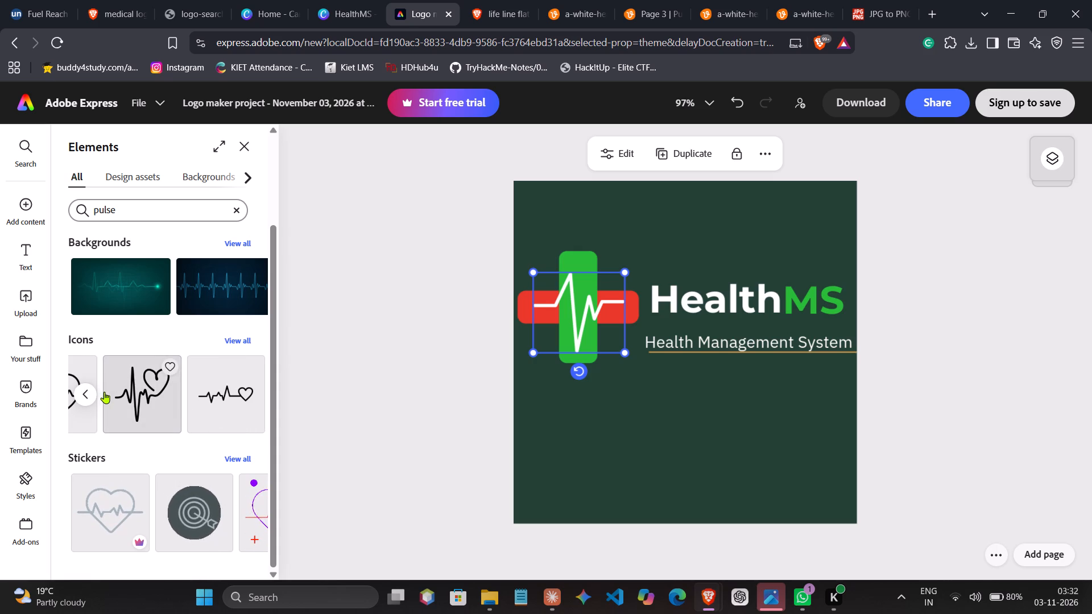
pyautogui.hscroll(-2, 104, 392)
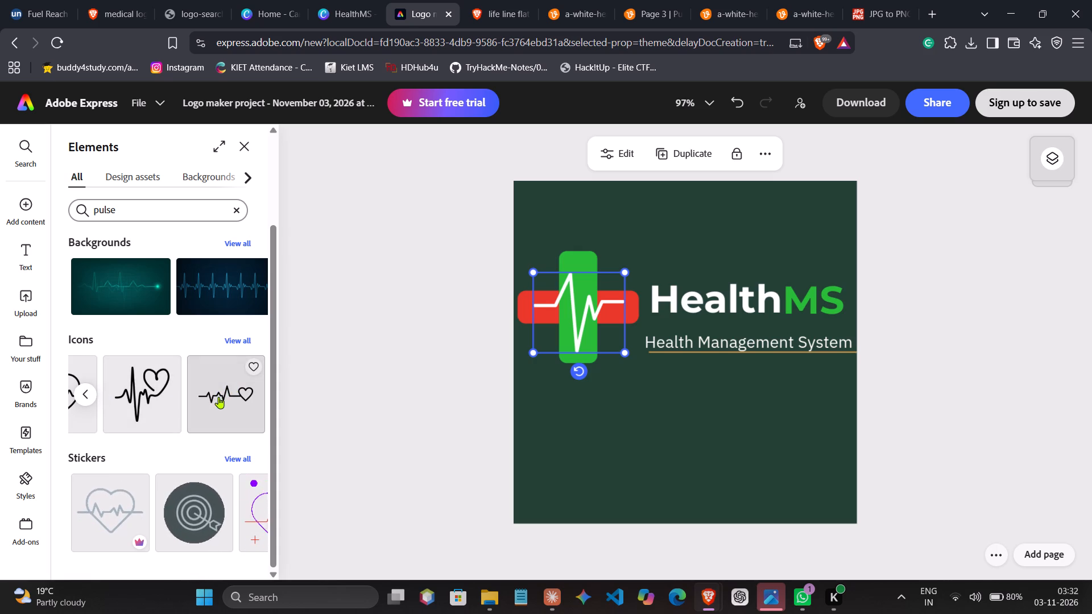
# Browse the full set of "pulse" icon results for another heartbeat line that suits the cross.
pyautogui.scroll(-1, 218, 408)
pyautogui.hscroll(-1, 218, 408)
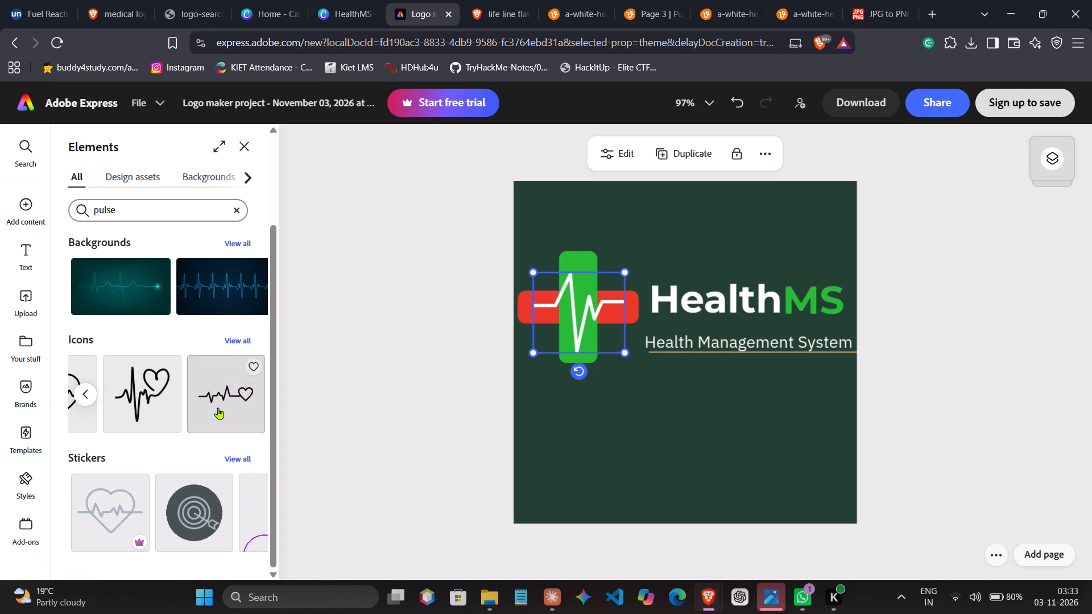
pyautogui.click(235, 339)
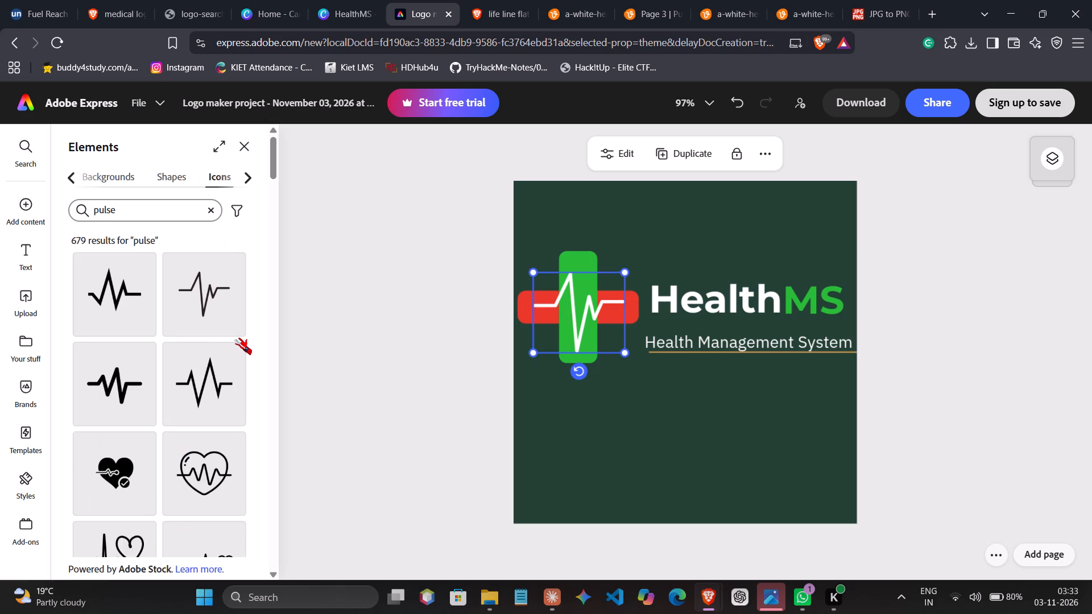
pyautogui.scroll(-7, 128, 508)
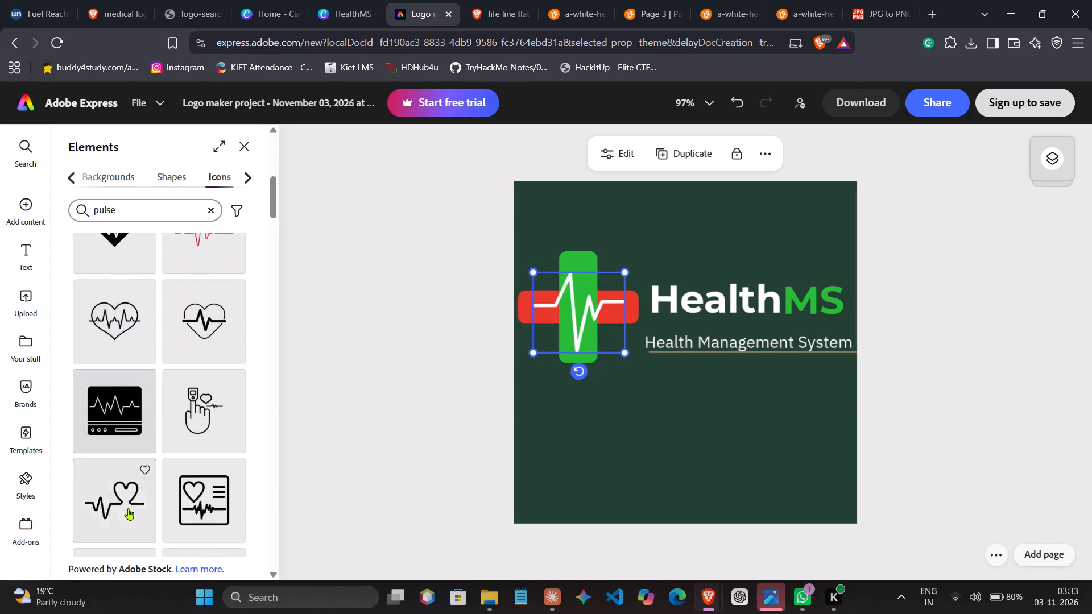
pyautogui.scroll(-3, 128, 508)
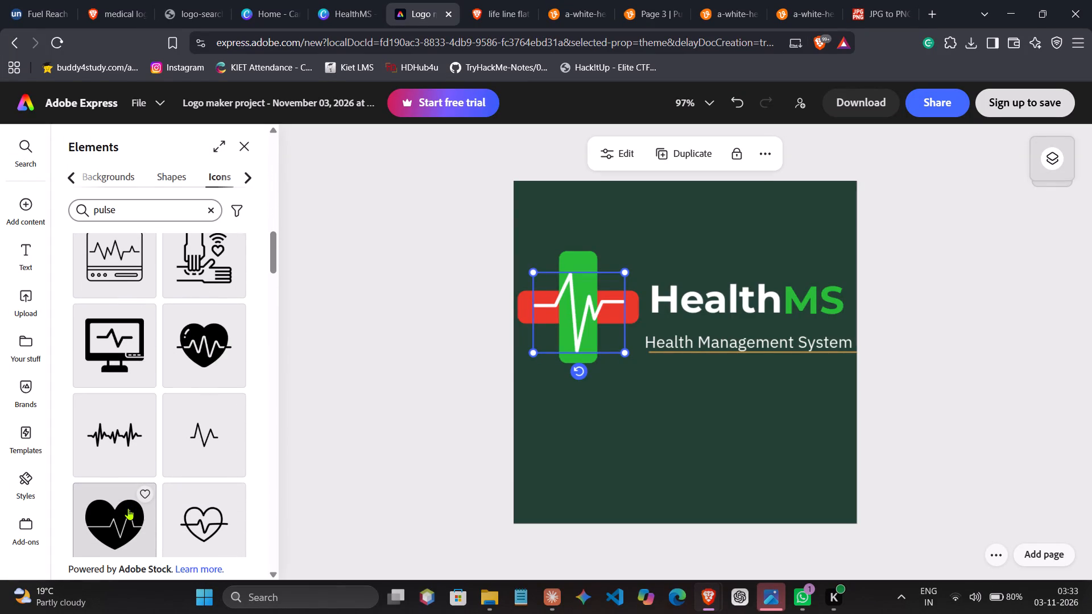
pyautogui.scroll(-2, 128, 508)
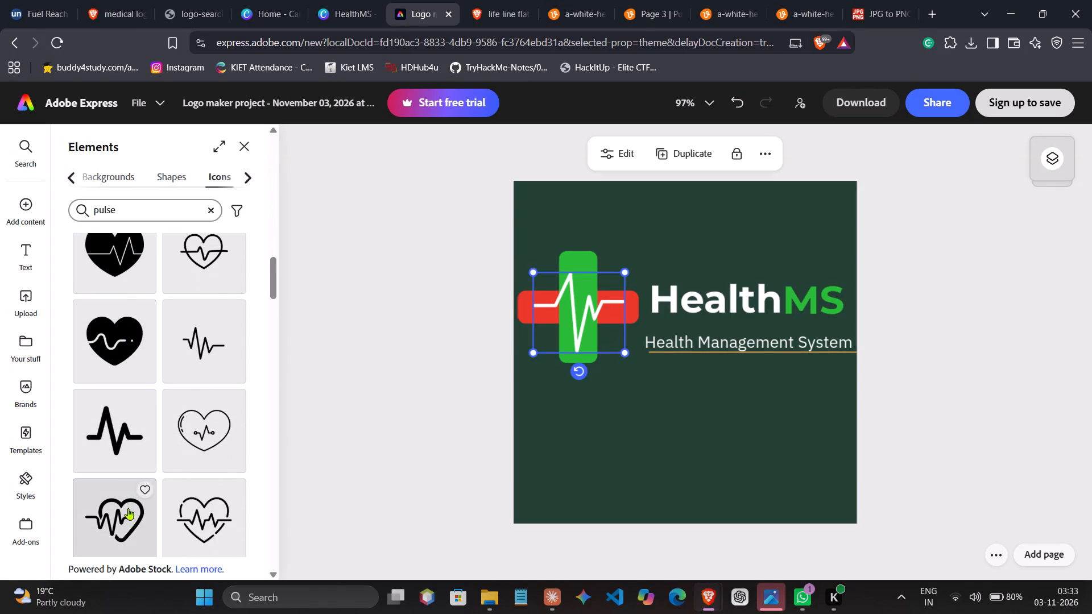
pyautogui.scroll(-6, 128, 508)
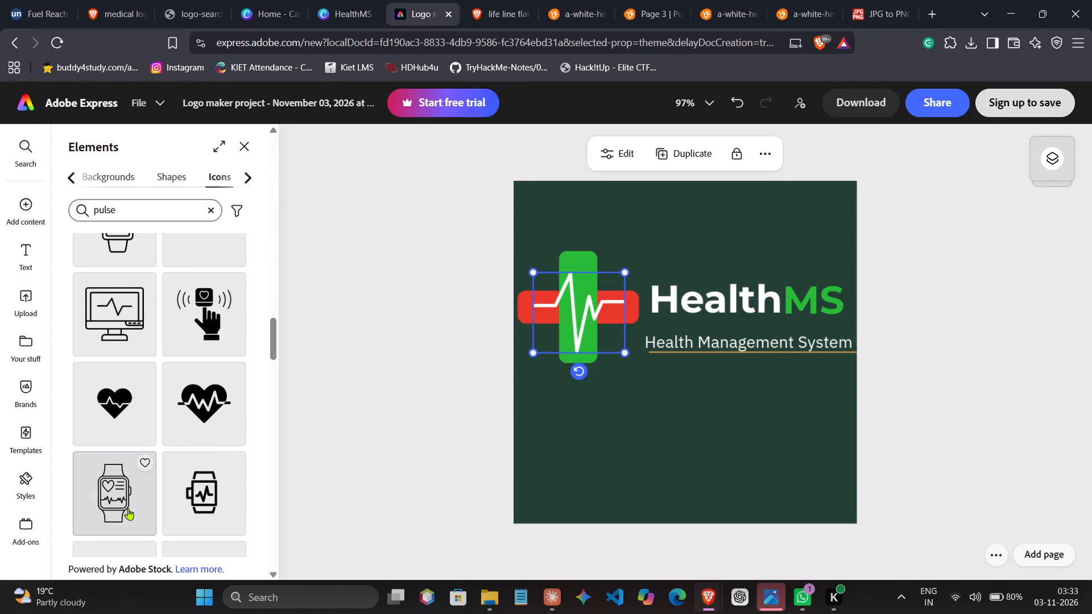
pyautogui.scroll(-5, 128, 508)
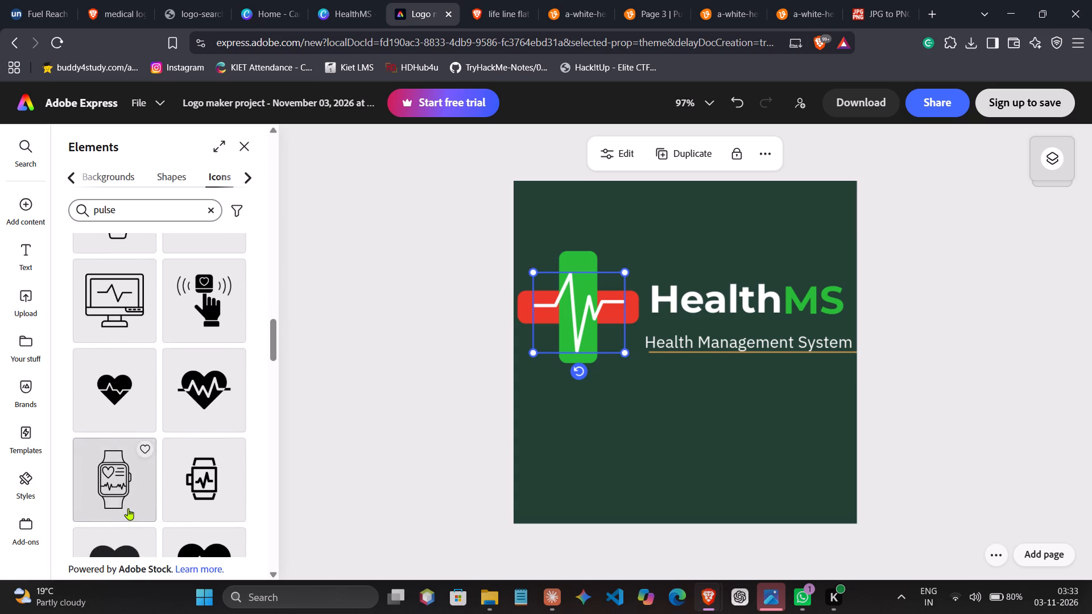
pyautogui.scroll(-3, 128, 508)
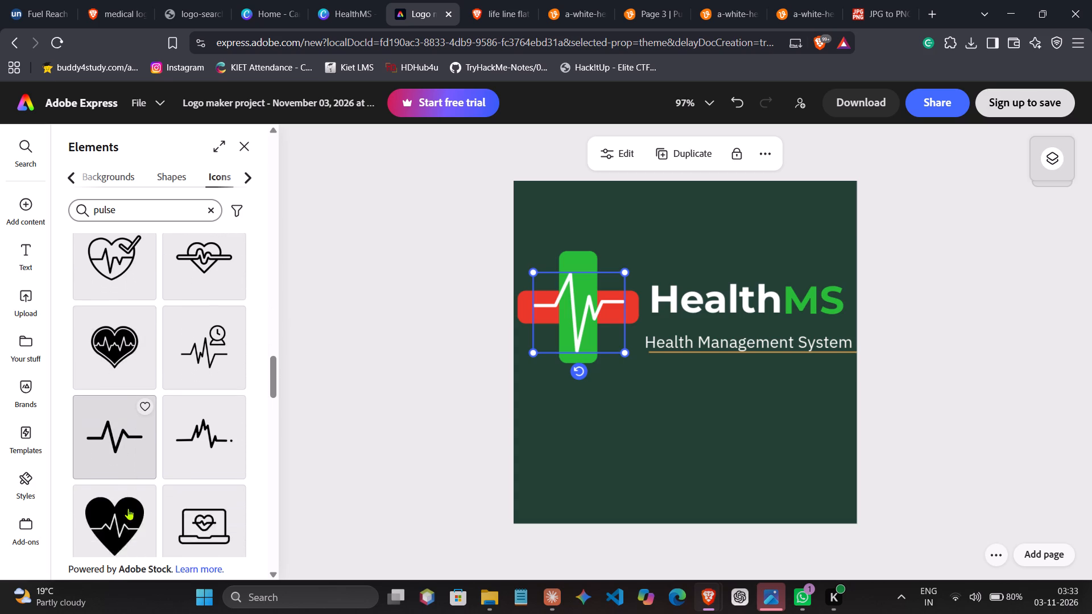
pyautogui.scroll(-7, 128, 508)
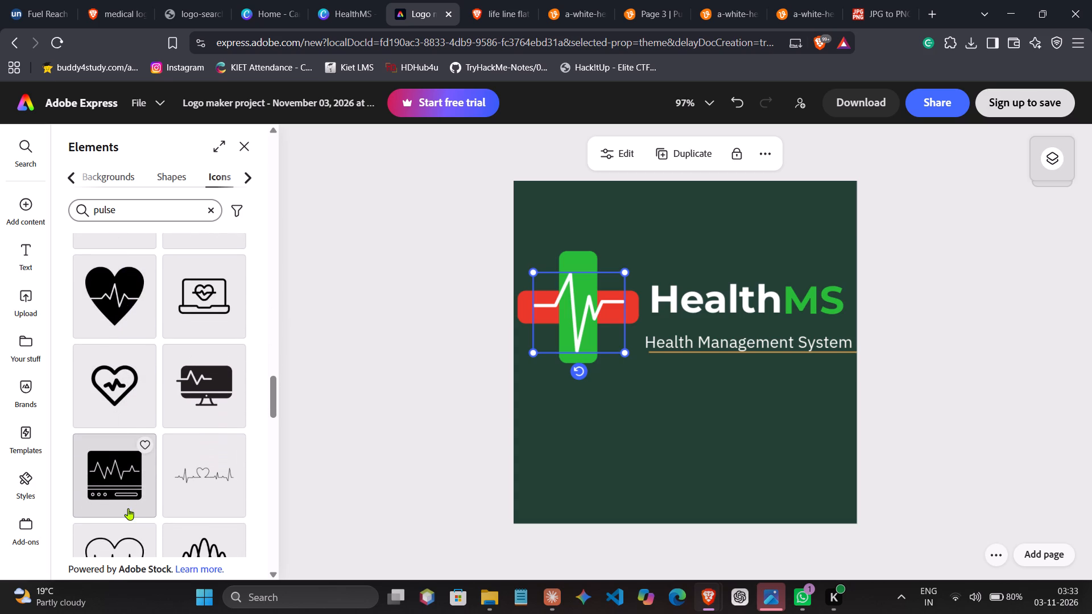
pyautogui.scroll(-3, 128, 508)
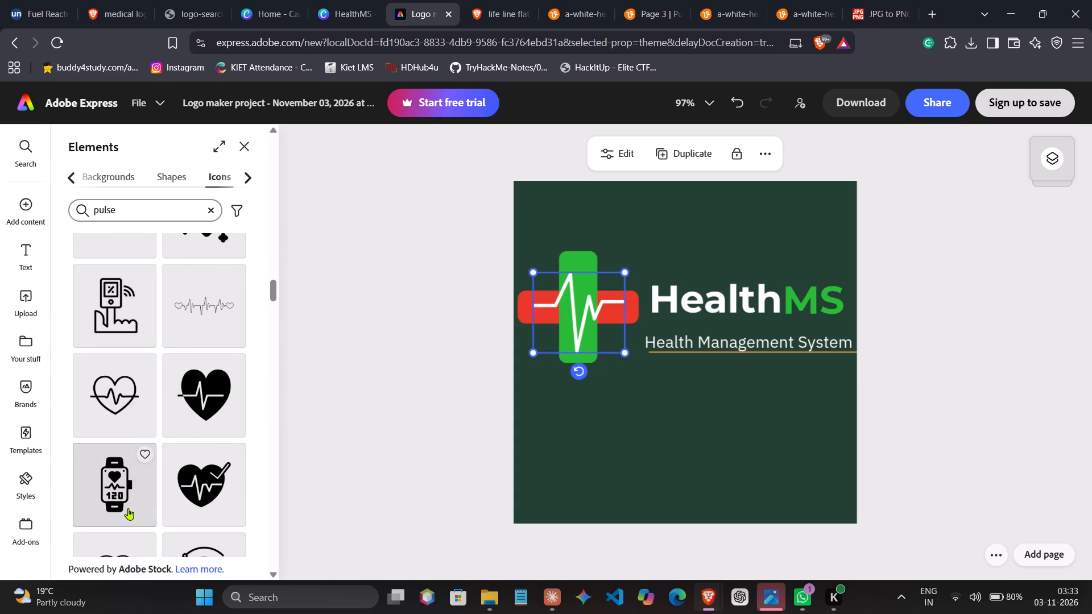
pyautogui.scroll(-2, 128, 508)
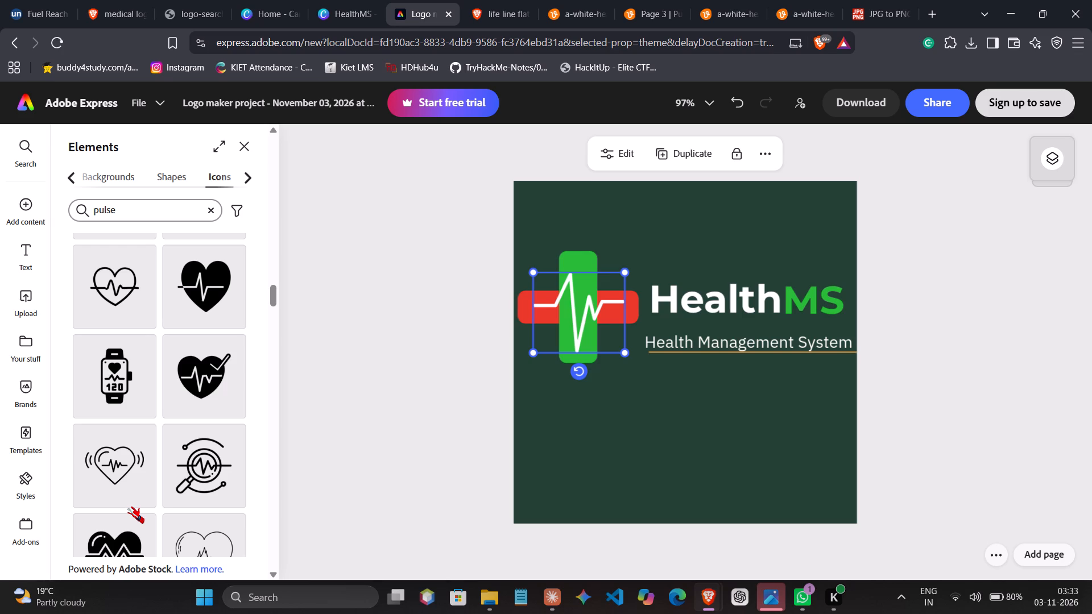
pyautogui.scroll(-1, 128, 508)
pyautogui.scroll(3, 128, 508)
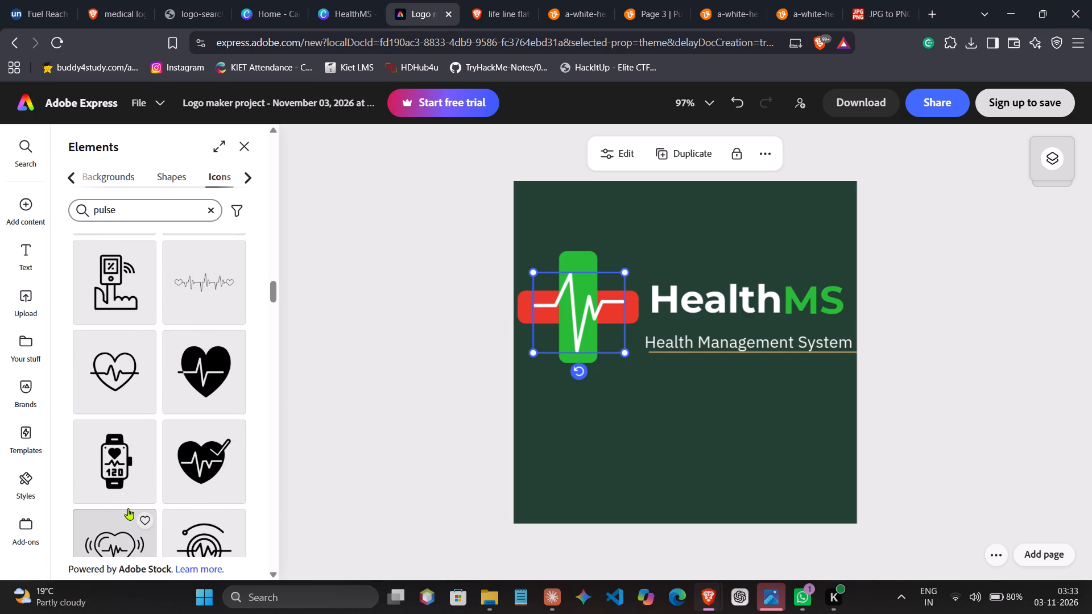
pyautogui.scroll(4, 128, 508)
pyautogui.scroll(-1, 128, 508)
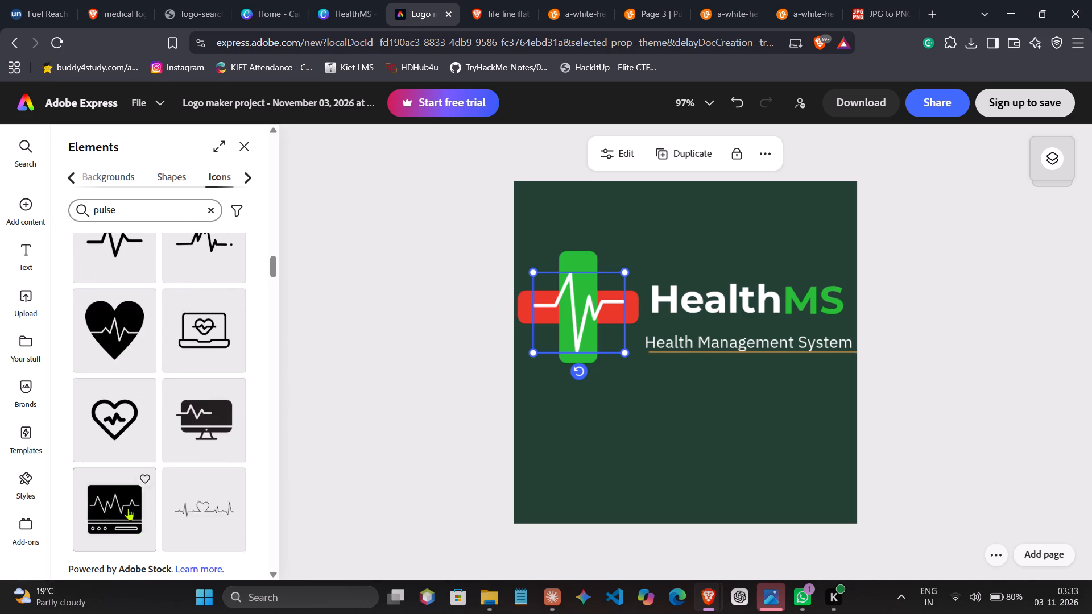
pyautogui.scroll(-1, 128, 508)
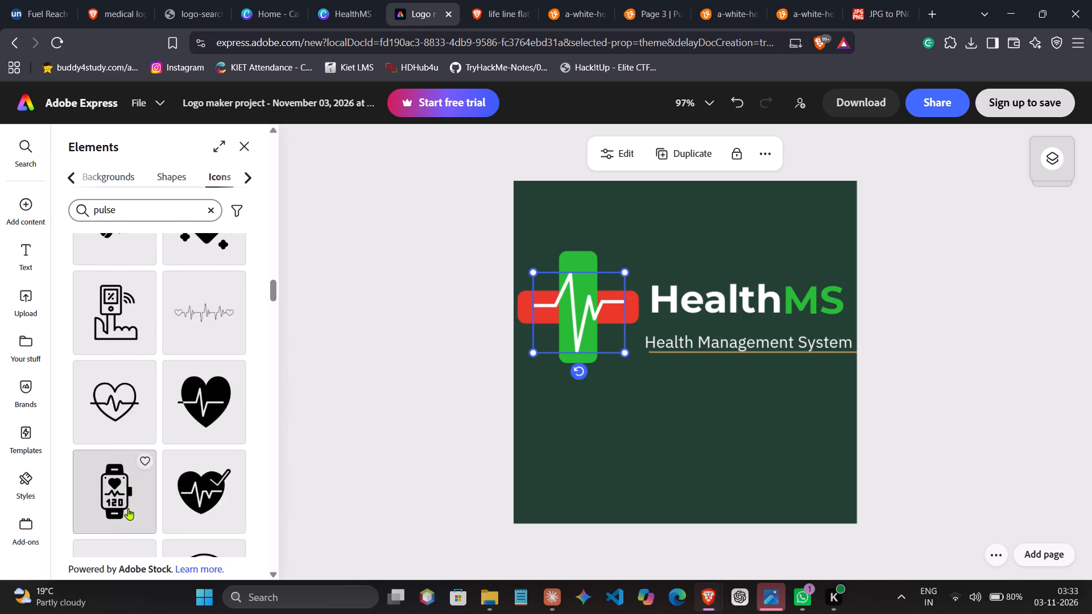
pyautogui.scroll(-7, 128, 508)
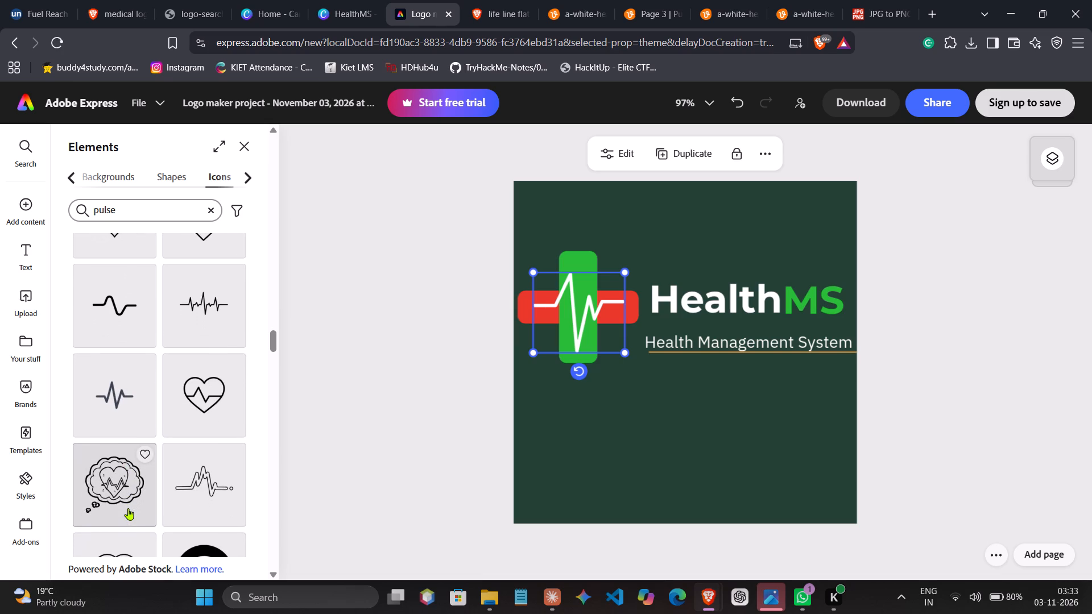
# Add the thin multi-beat heartbeat line icon from the "pulse" icon results to the page.
pyautogui.scroll(-1, 128, 508)
pyautogui.click(207, 328)
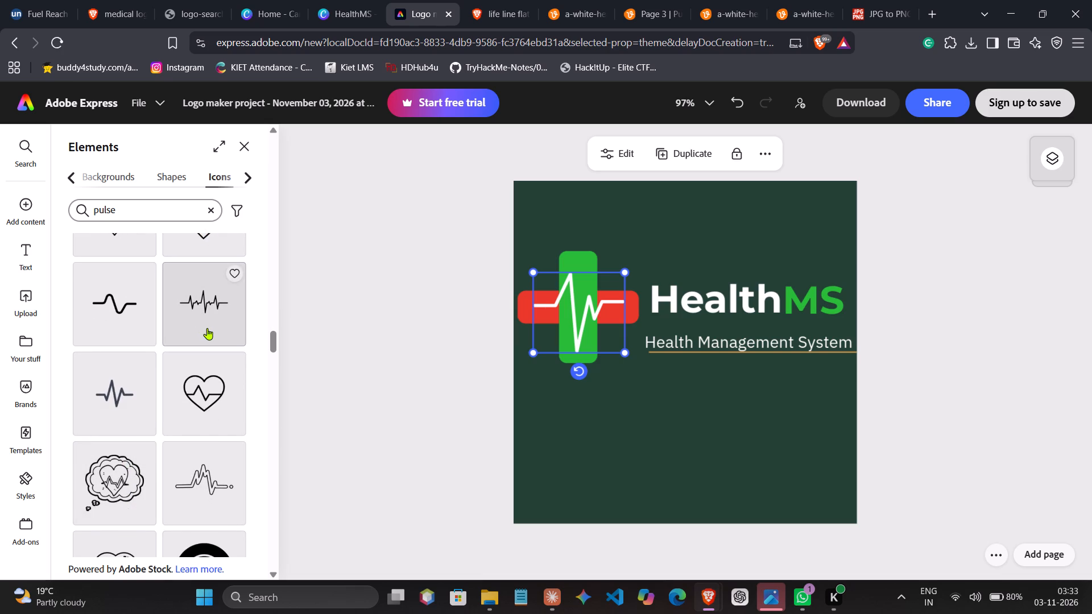
# Shrink the white single-heartbeat icon to less than half its size and place it at the centre of the cross, within the green bar.
pyautogui.moveTo(551, 290); pyautogui.dragTo(549, 310)
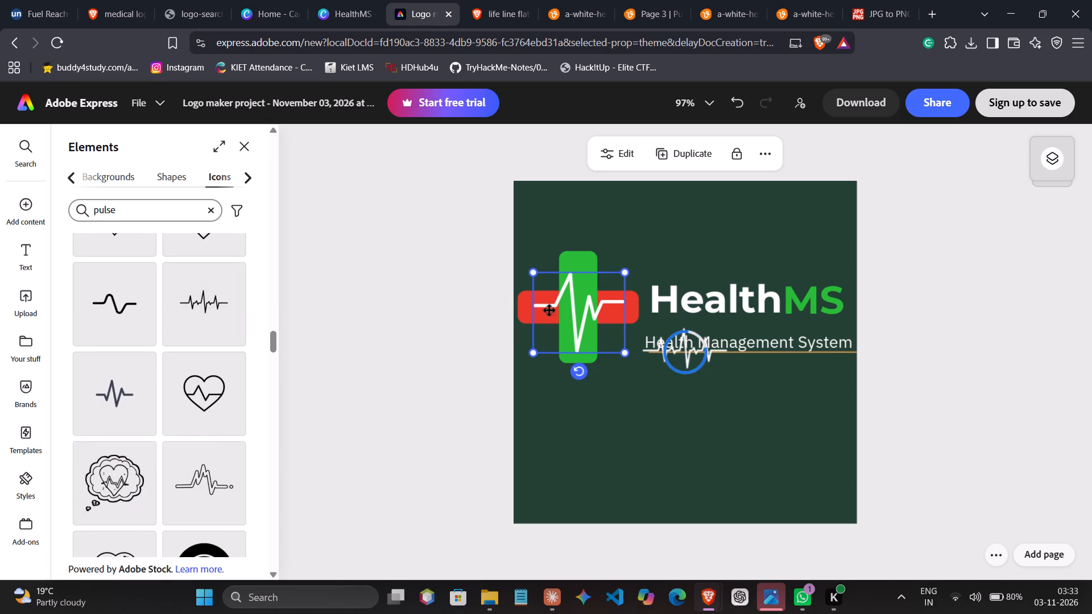
pyautogui.moveTo(549, 310); pyautogui.dragTo(655, 414)
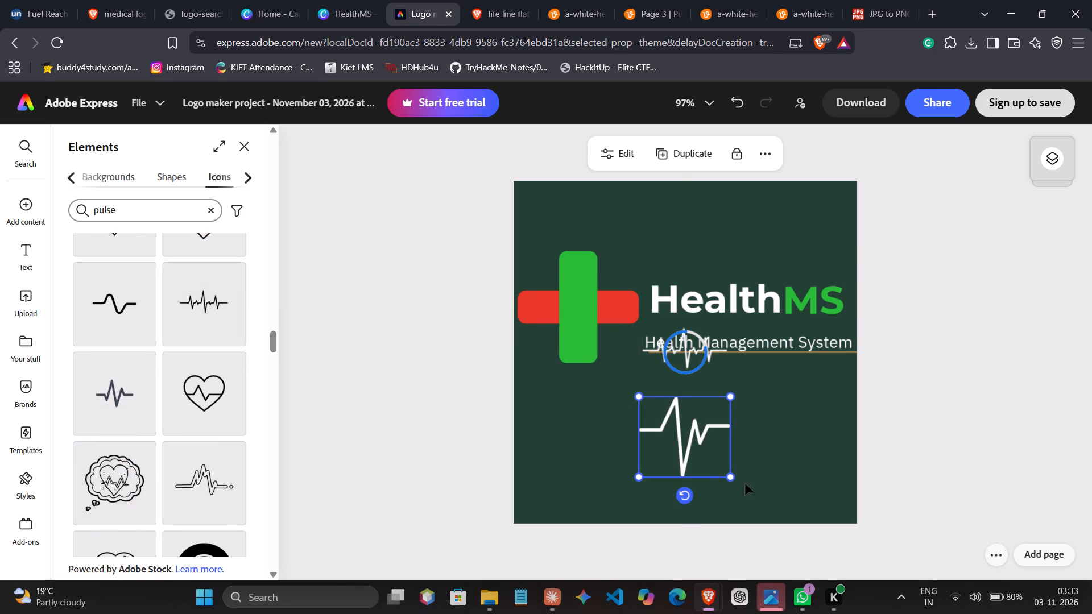
pyautogui.moveTo(730, 474); pyautogui.dragTo(692, 425)
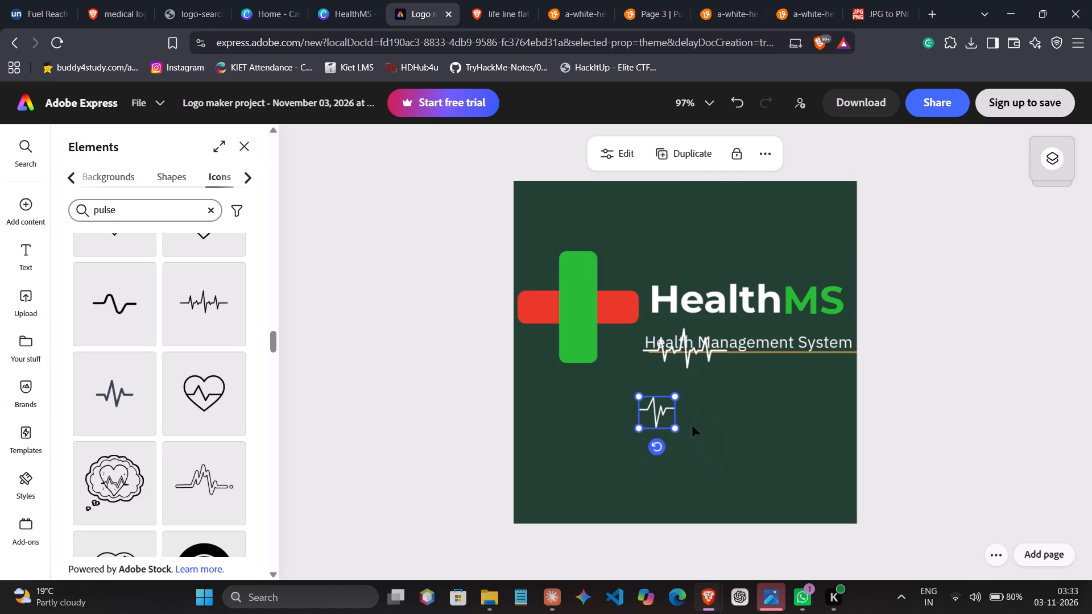
pyautogui.moveTo(656, 413); pyautogui.dragTo(582, 306)
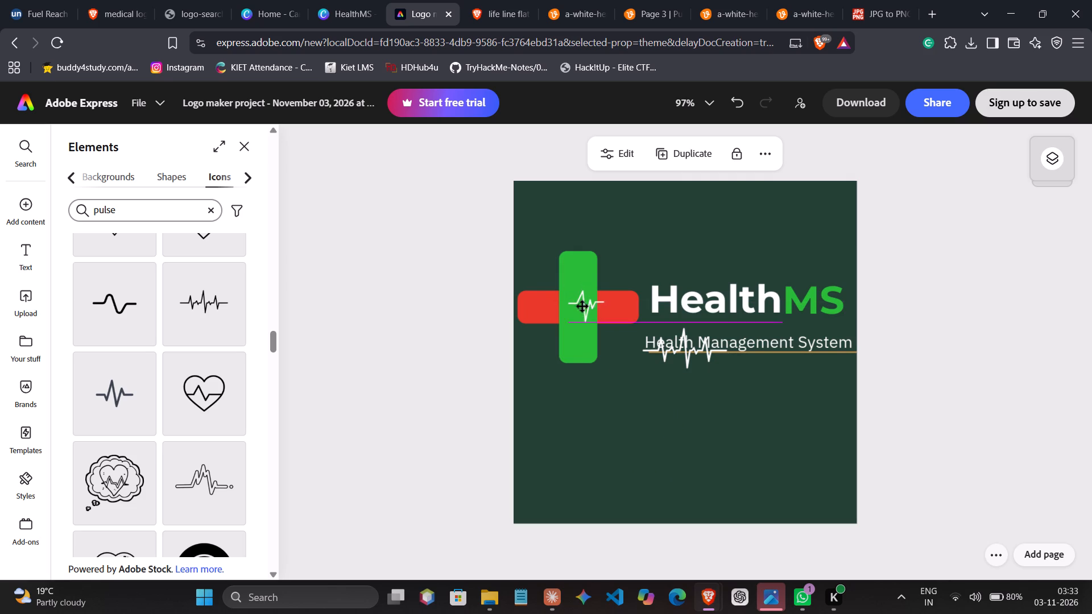
pyautogui.moveTo(582, 306); pyautogui.dragTo(578, 309)
pyautogui.click(622, 309)
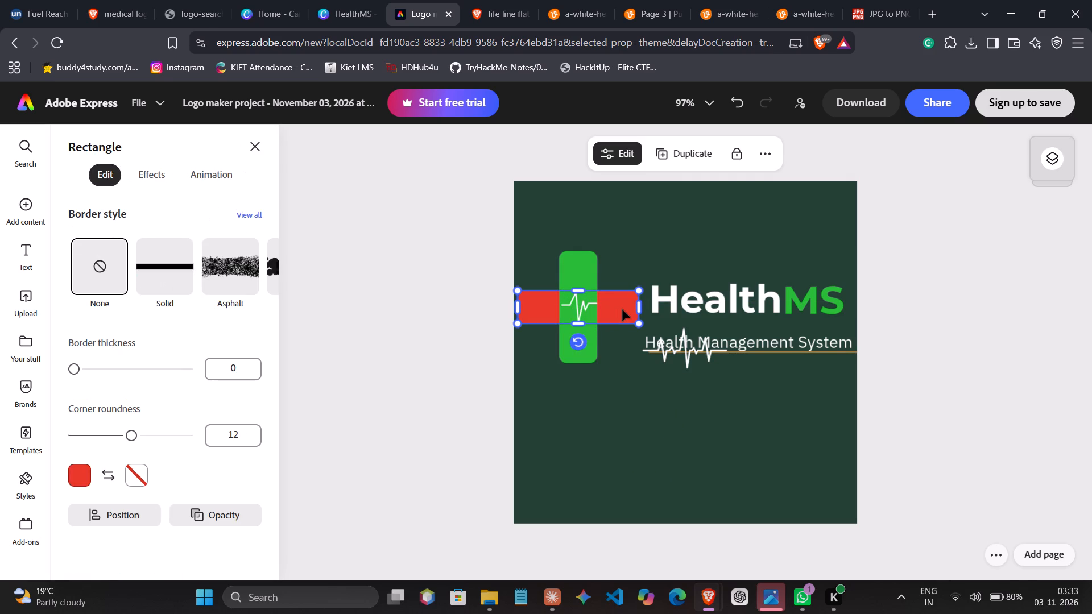
pyautogui.click(606, 371)
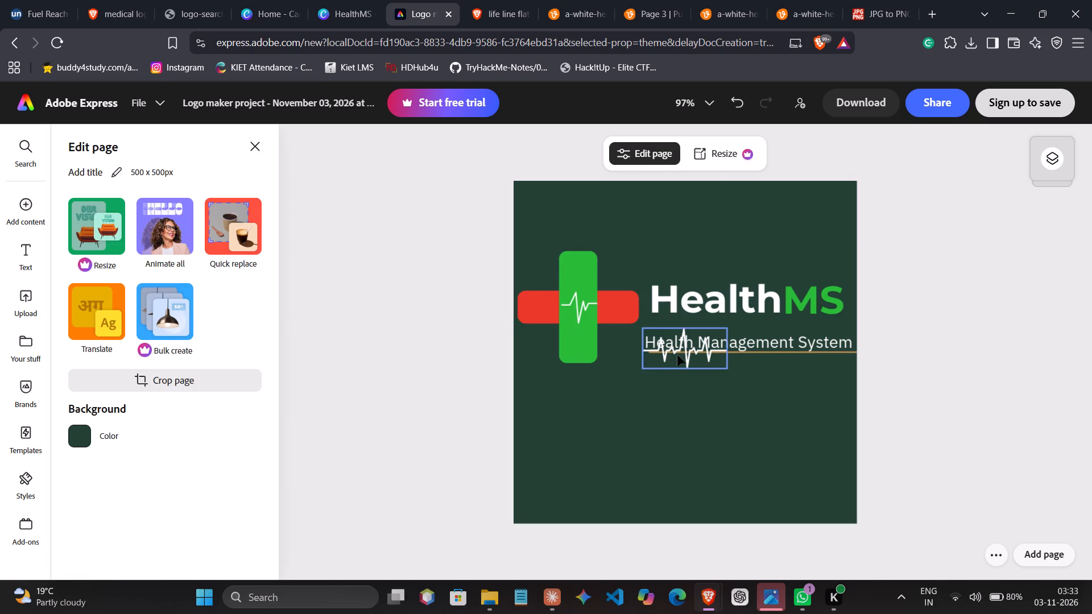
# Replace the single-heartbeat icon on the cross with the multi-beat icon, parking the single one below the tagline.
pyautogui.moveTo(677, 355); pyautogui.dragTo(569, 313)
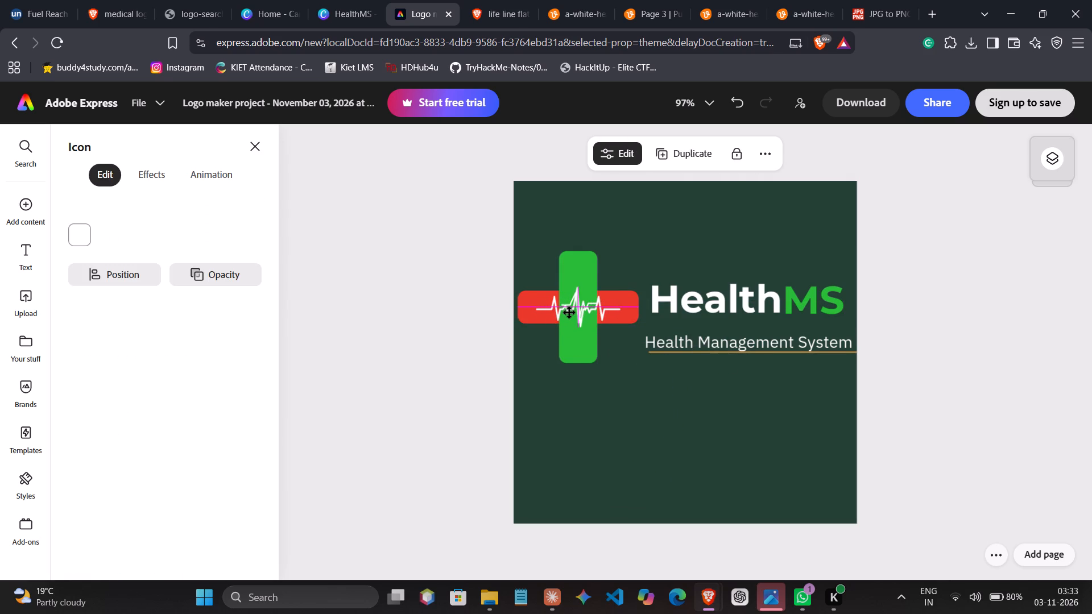
pyautogui.moveTo(569, 313); pyautogui.dragTo(576, 355)
pyautogui.moveTo(578, 309); pyautogui.dragTo(647, 356)
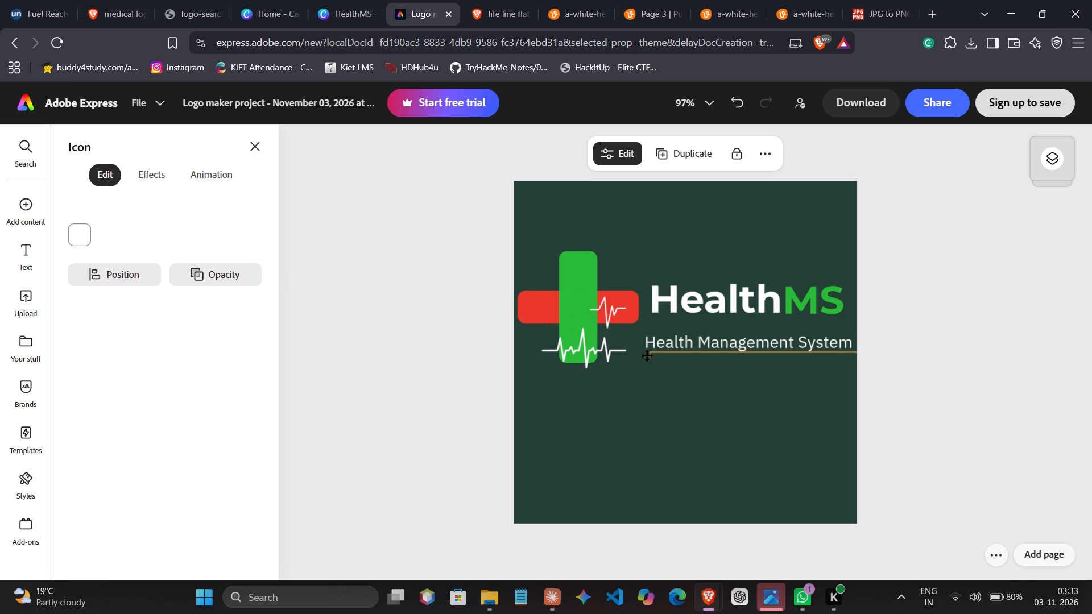
pyautogui.moveTo(647, 356); pyautogui.dragTo(657, 397)
pyautogui.moveTo(598, 355); pyautogui.dragTo(594, 312)
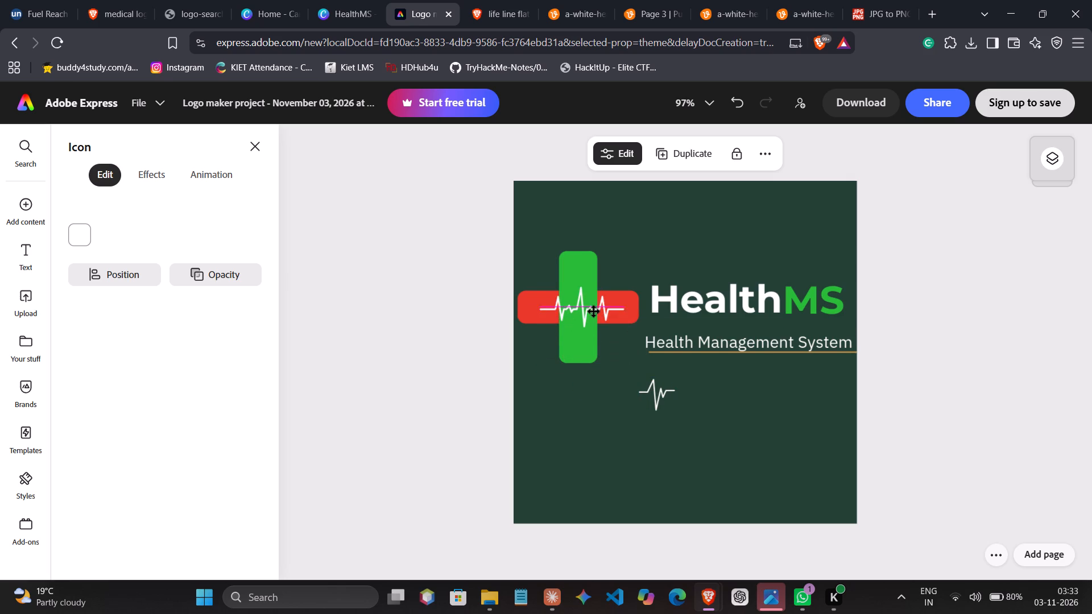
pyautogui.moveTo(594, 312); pyautogui.dragTo(594, 309)
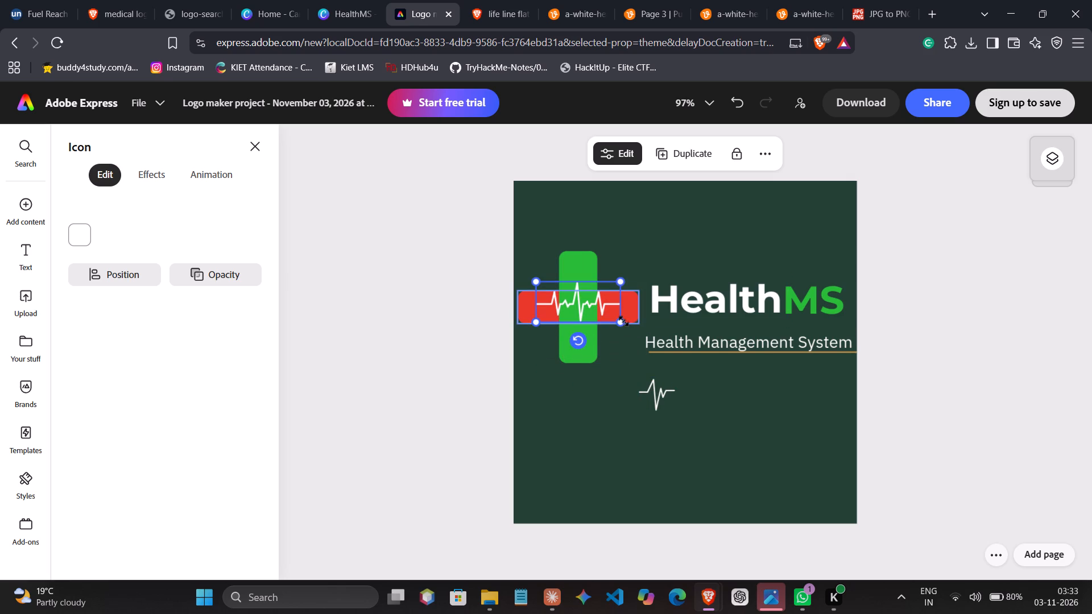
# Scale the multi-beat pulse icon down to about three quarters of its size and recentre it on the cross.
pyautogui.moveTo(623, 320); pyautogui.dragTo(597, 314)
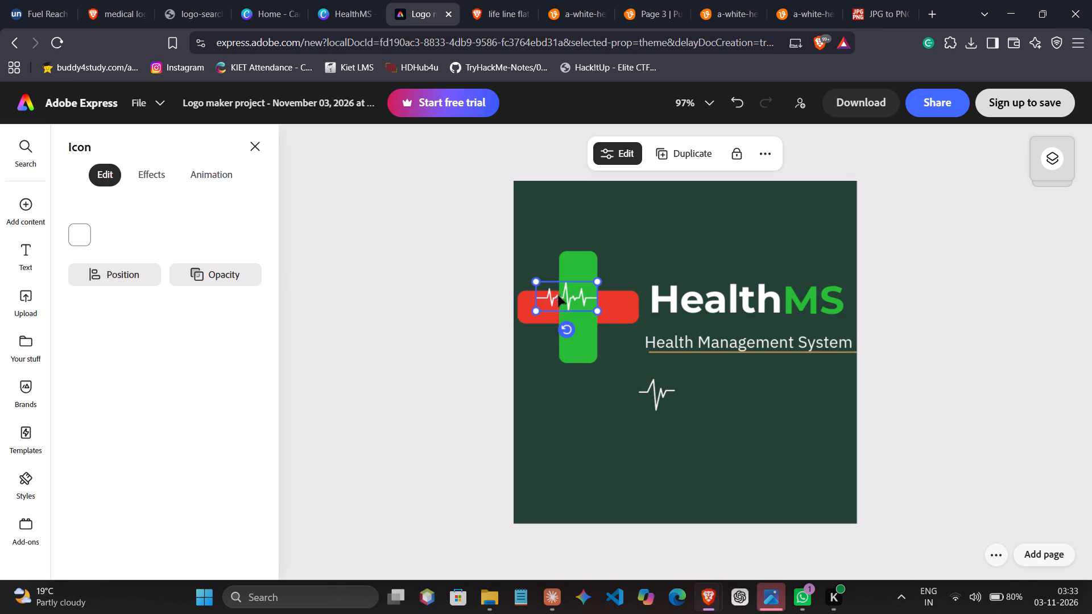
pyautogui.moveTo(559, 294); pyautogui.dragTo(569, 302)
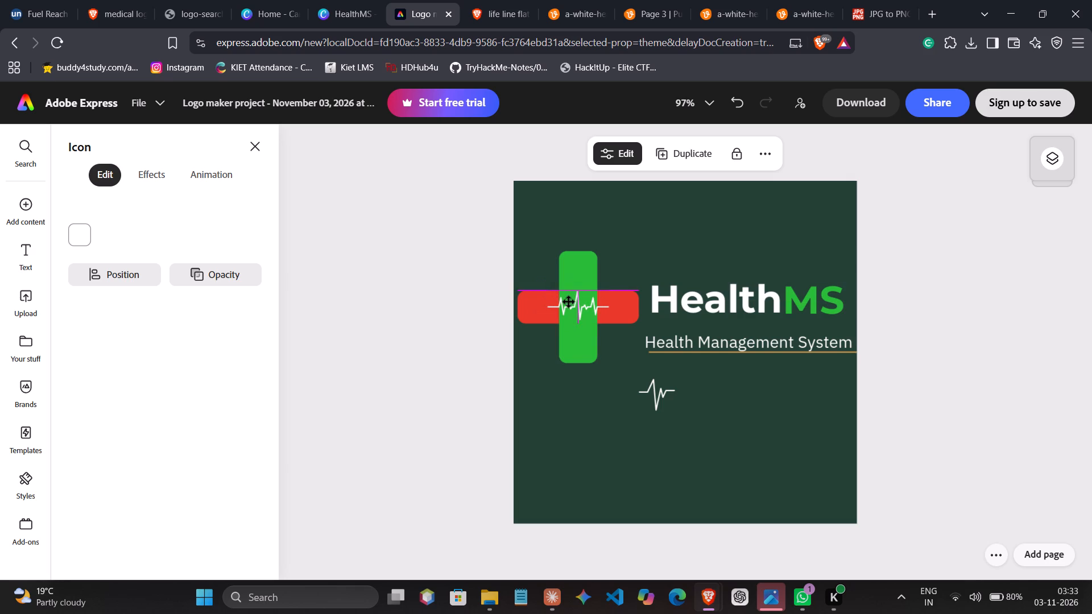
pyautogui.moveTo(569, 302); pyautogui.dragTo(570, 301)
pyautogui.click(570, 301)
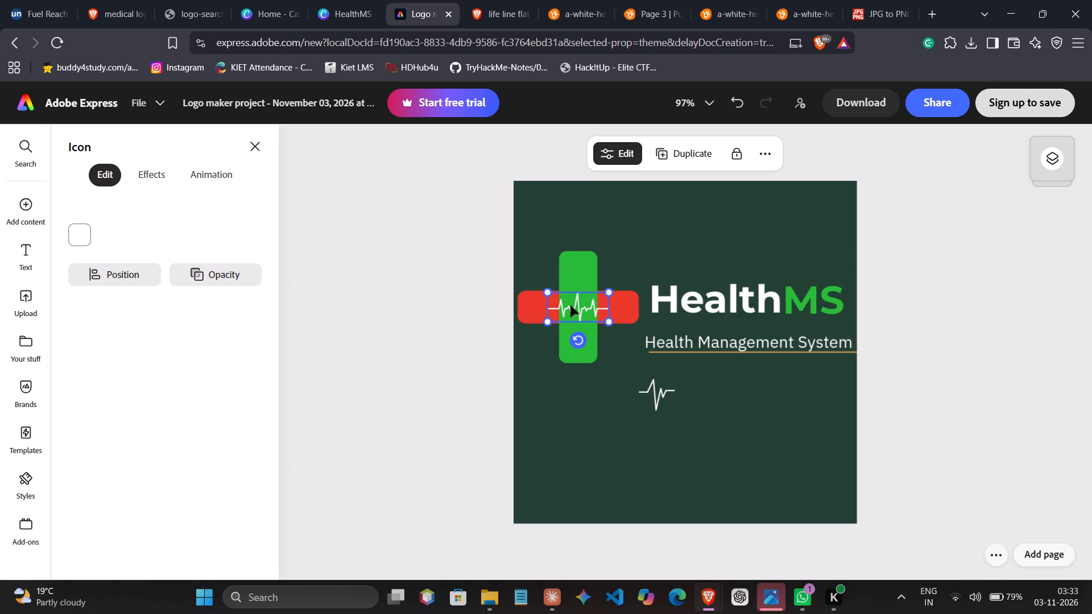
pyautogui.click(602, 413)
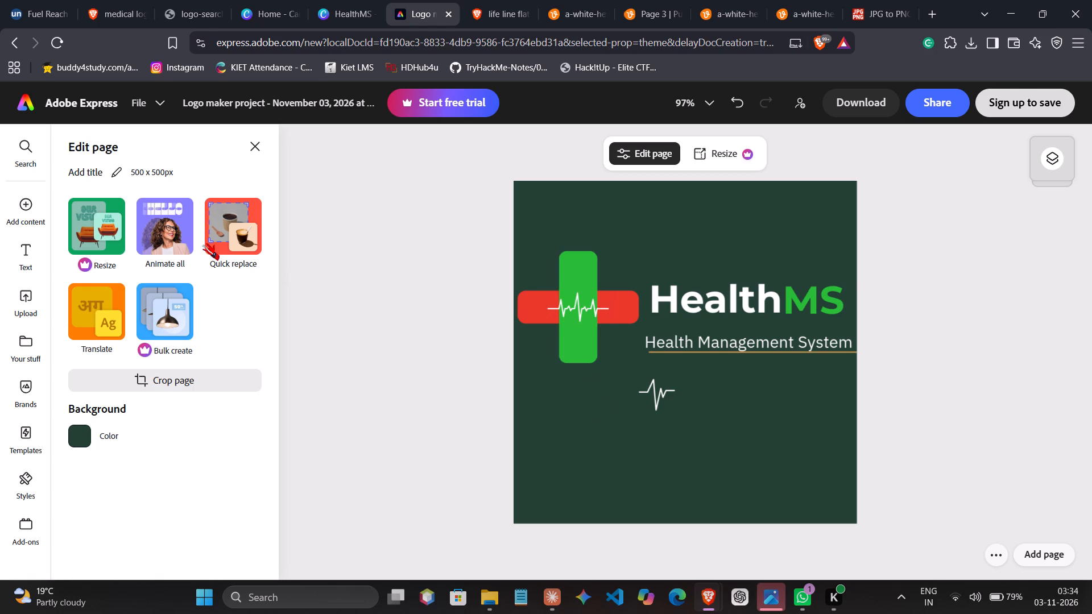
# Try the Bounce, Wobble and Fade entrance animations on the multi-beat pulse icon on the cross and settle on Flicker.
pyautogui.click(551, 306)
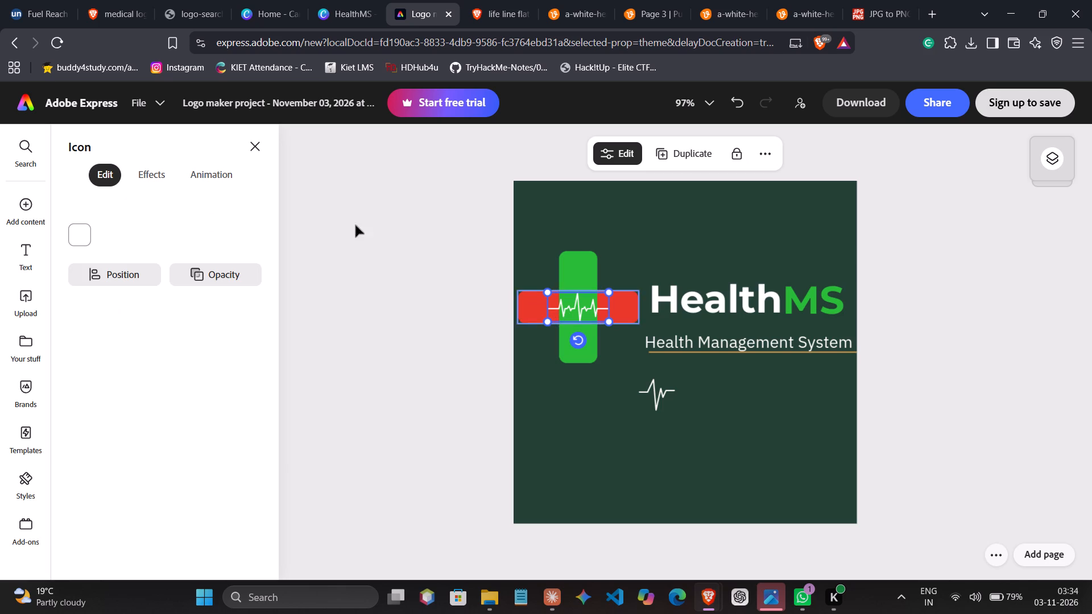
pyautogui.click(116, 173)
pyautogui.click(145, 175)
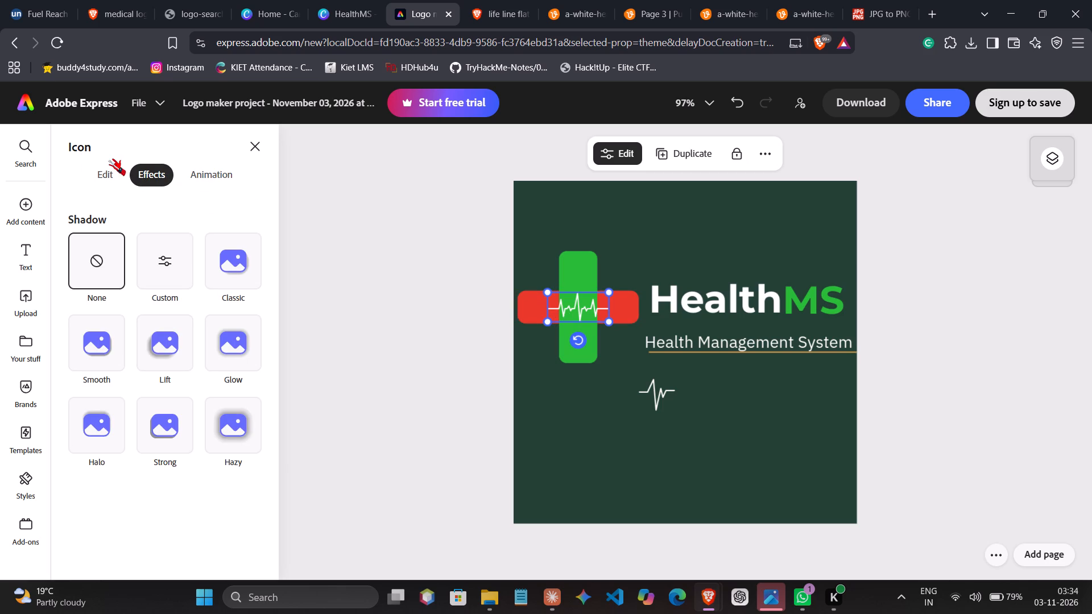
pyautogui.click(198, 184)
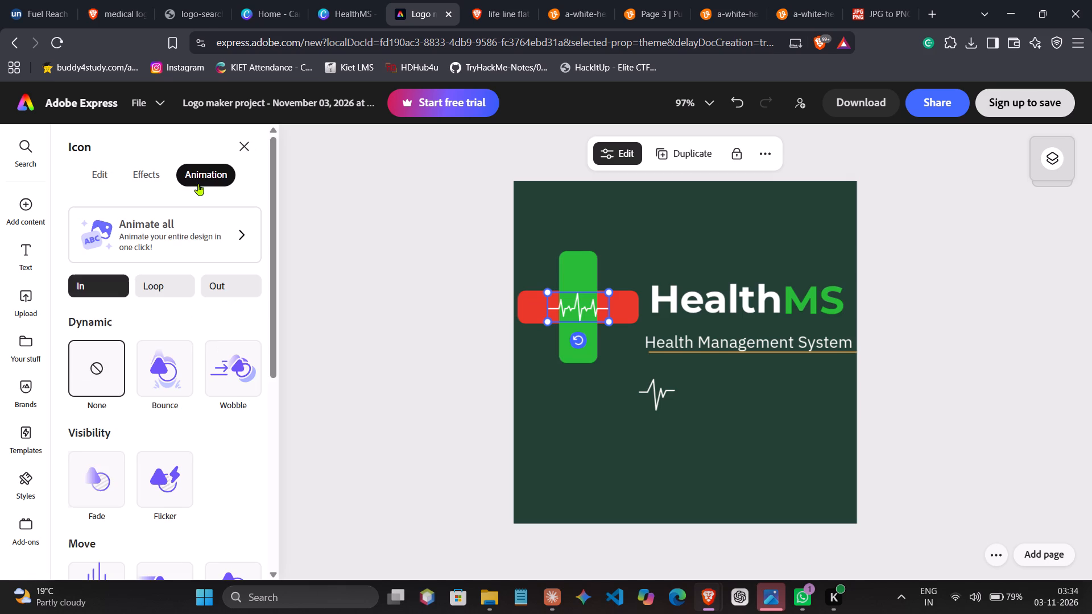
pyautogui.click(154, 372)
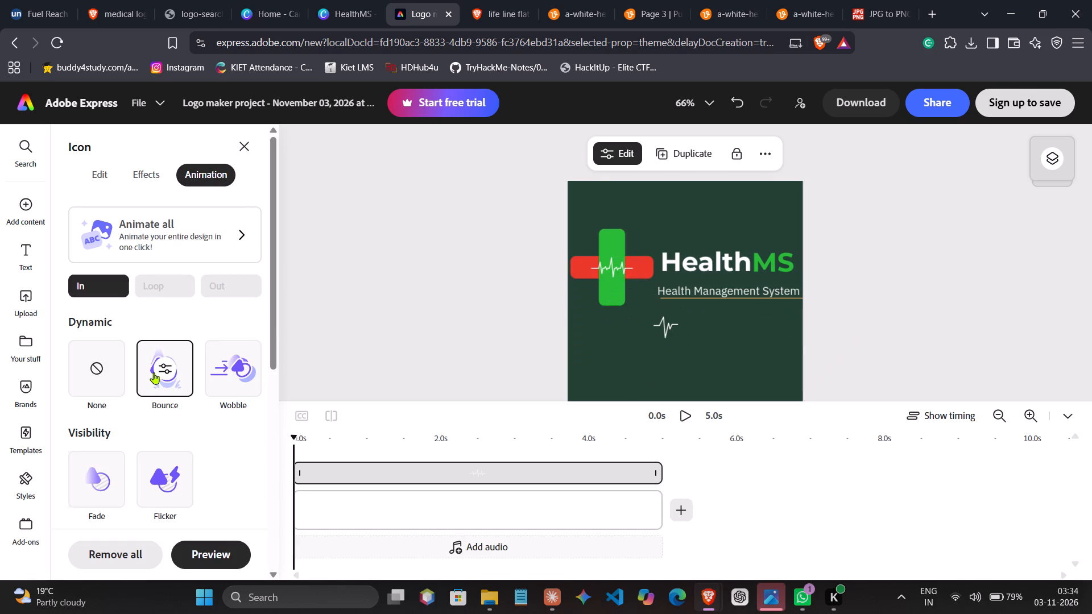
pyautogui.click(234, 367)
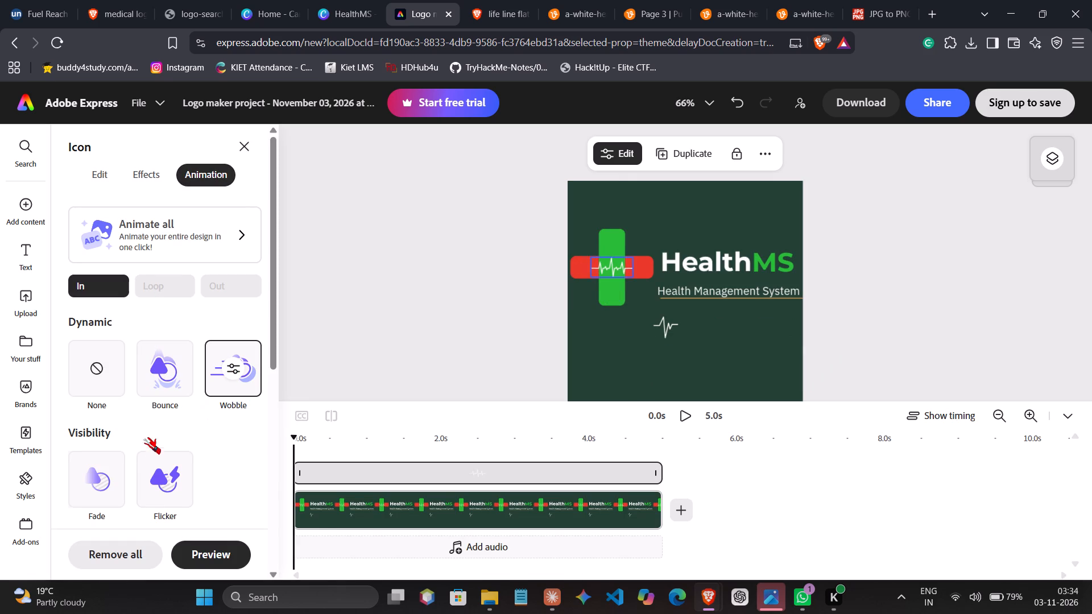
pyautogui.click(90, 478)
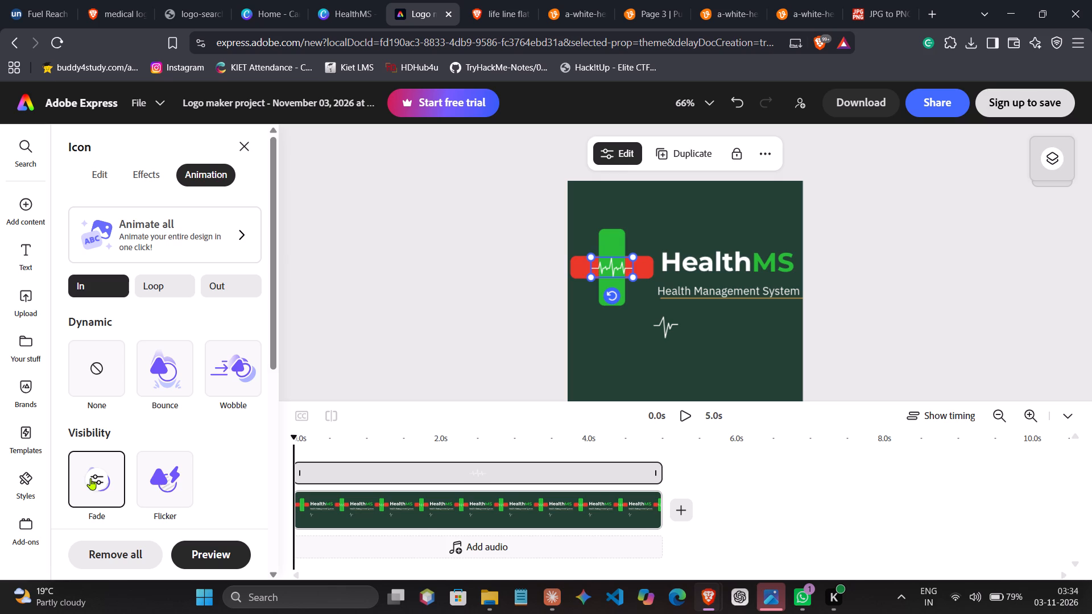
pyautogui.click(174, 482)
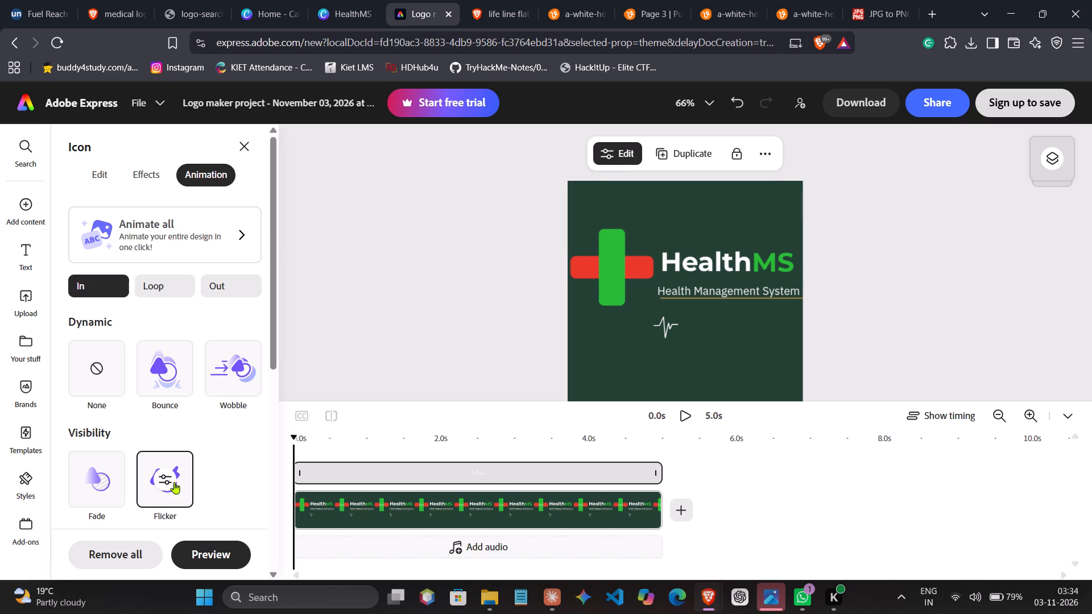
pyautogui.click(174, 482)
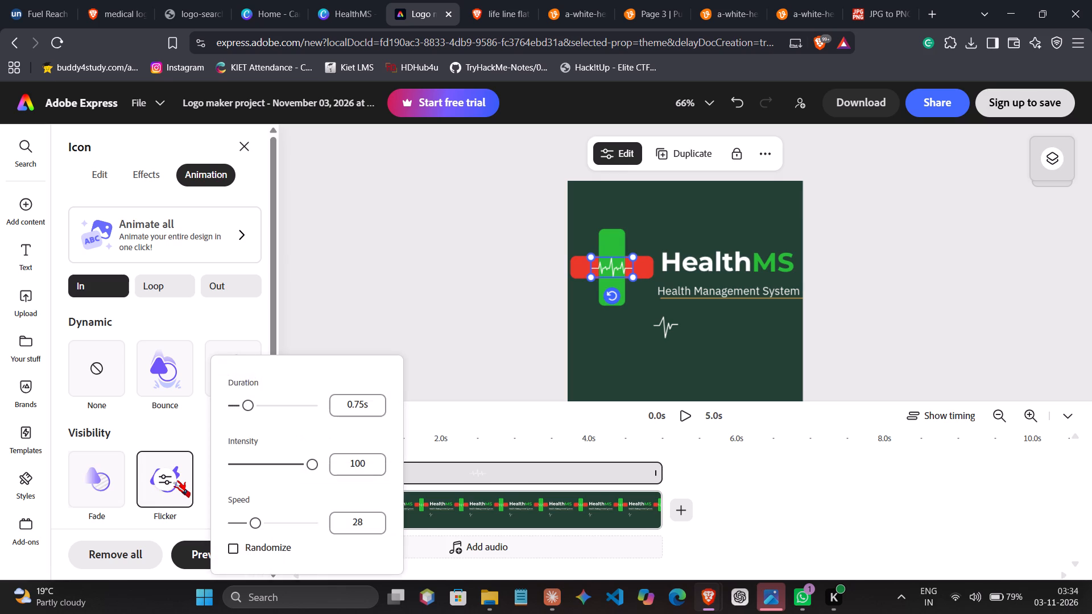
pyautogui.click(181, 310)
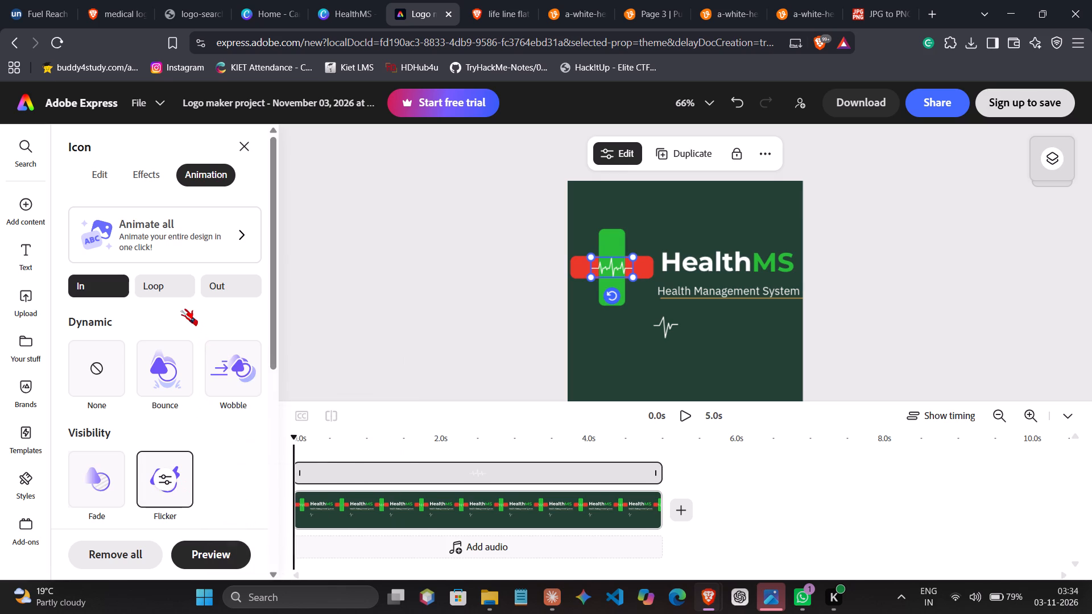
# Set the multi-beat pulse icon's blend mode to Multiply and reduce its opacity to about 77%.
pyautogui.click(104, 177)
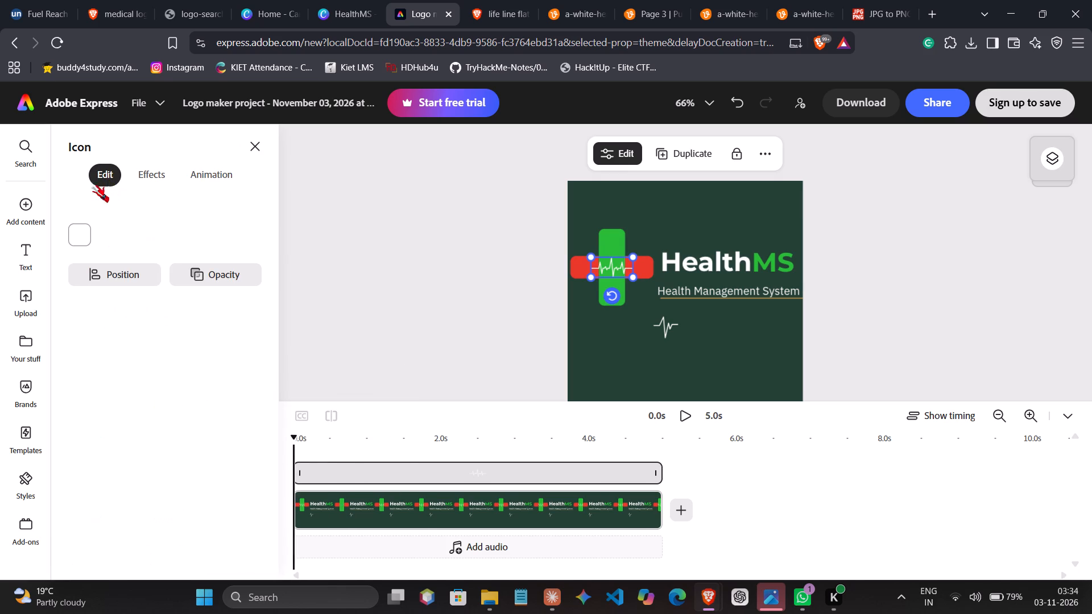
pyautogui.click(193, 272)
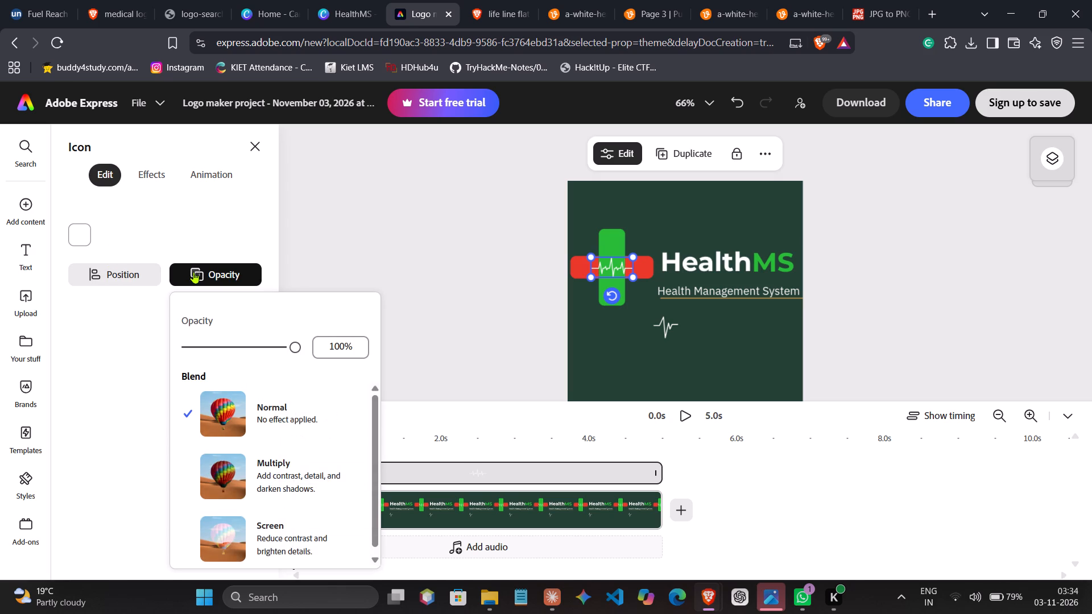
pyautogui.moveTo(294, 348); pyautogui.dragTo(222, 353)
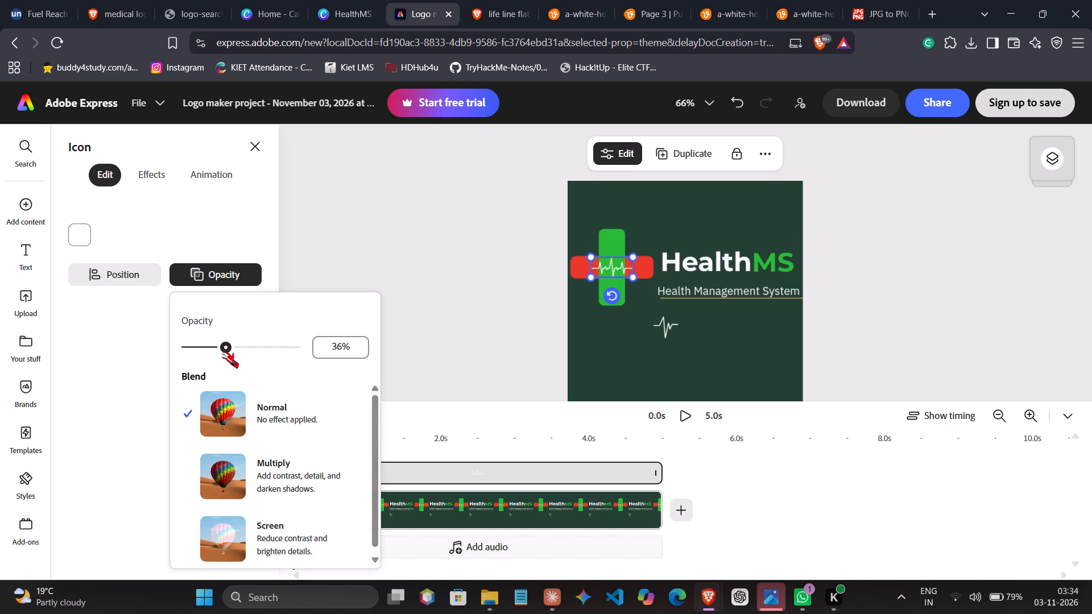
pyautogui.moveTo(222, 353); pyautogui.dragTo(170, 357)
pyautogui.moveTo(182, 349); pyautogui.dragTo(257, 354)
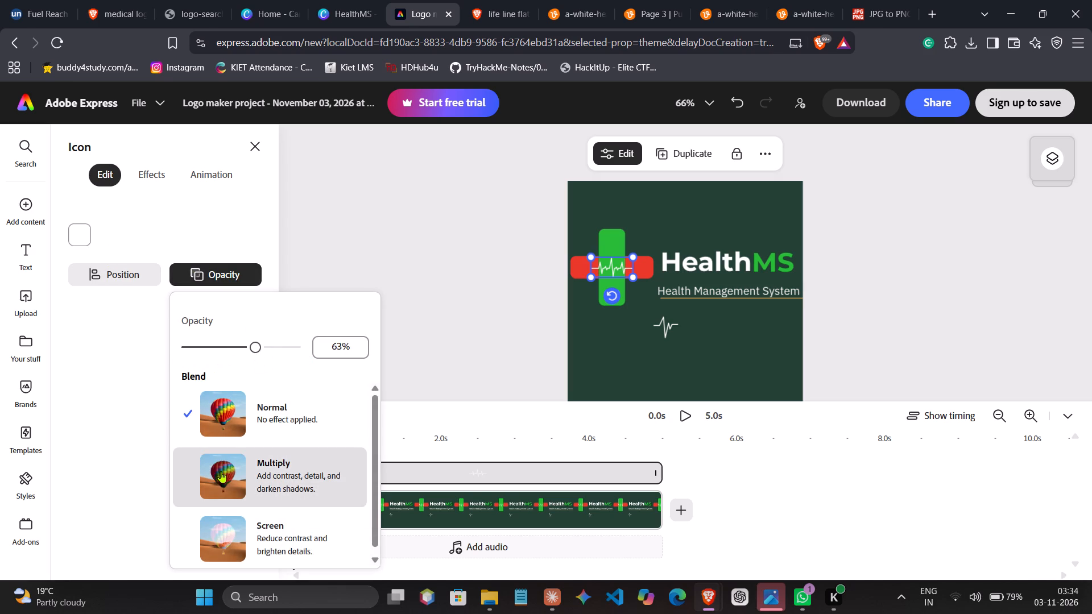
pyautogui.click(221, 471)
pyautogui.moveTo(249, 352); pyautogui.dragTo(237, 352)
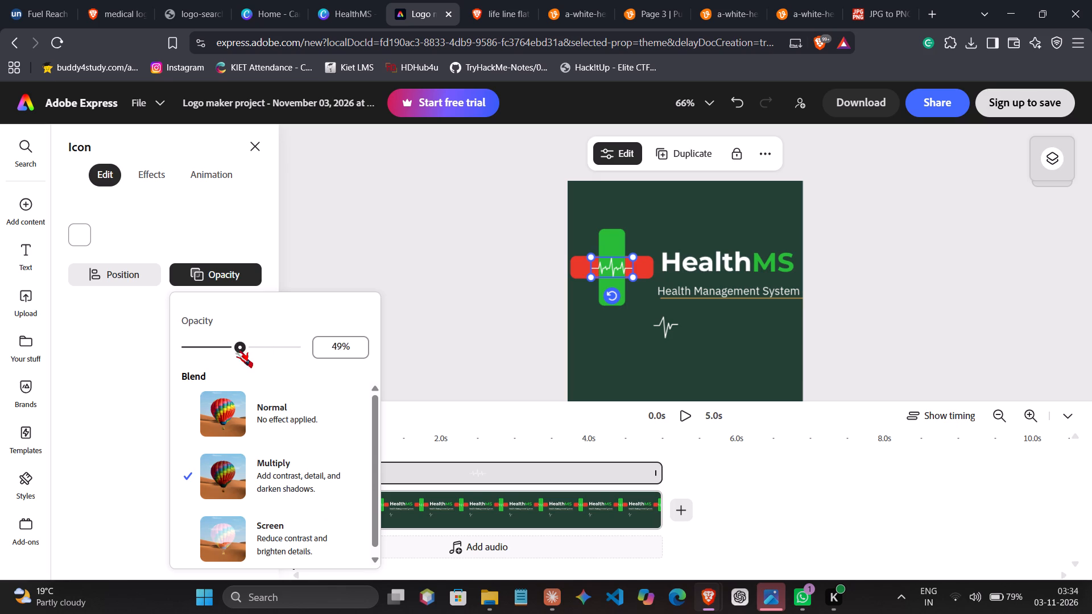
pyautogui.moveTo(237, 352); pyautogui.dragTo(283, 420)
pyautogui.moveTo(283, 420); pyautogui.dragTo(274, 423)
pyautogui.scroll(-2, 239, 498)
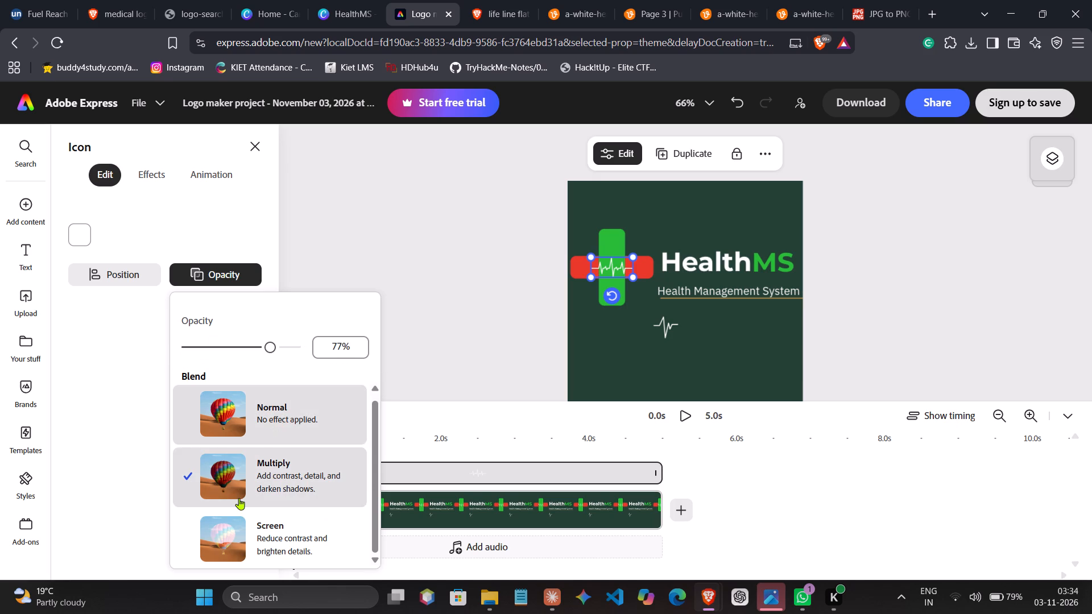
pyautogui.scroll(-1, 239, 498)
pyautogui.click(140, 368)
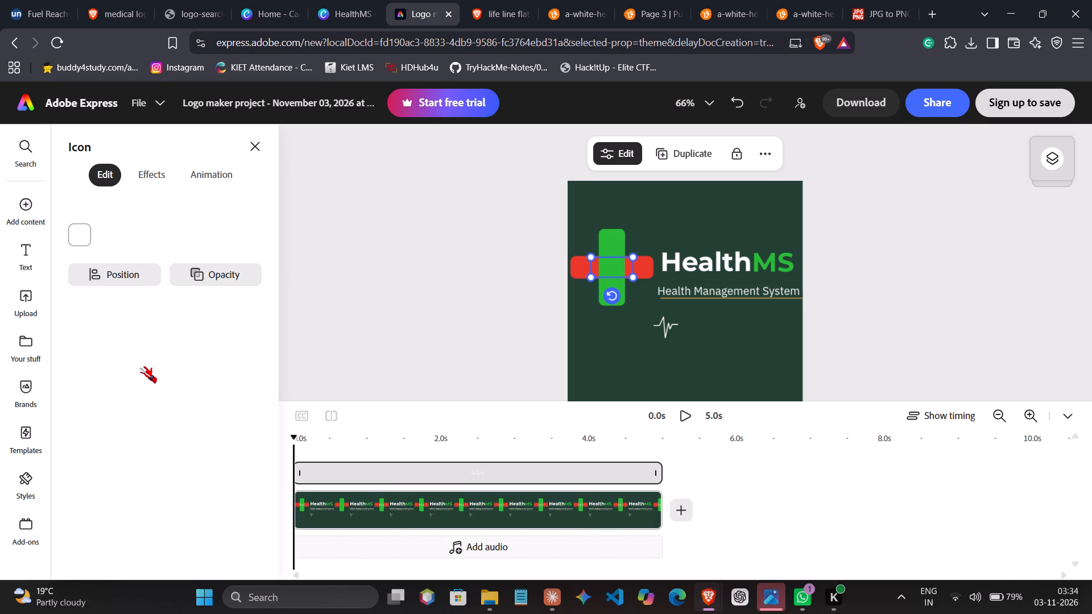
pyautogui.click(245, 148)
# Add the thin red heartbeat-line icon with one tall central peak from the "pulse" icon results to the page.
pyautogui.click(32, 201)
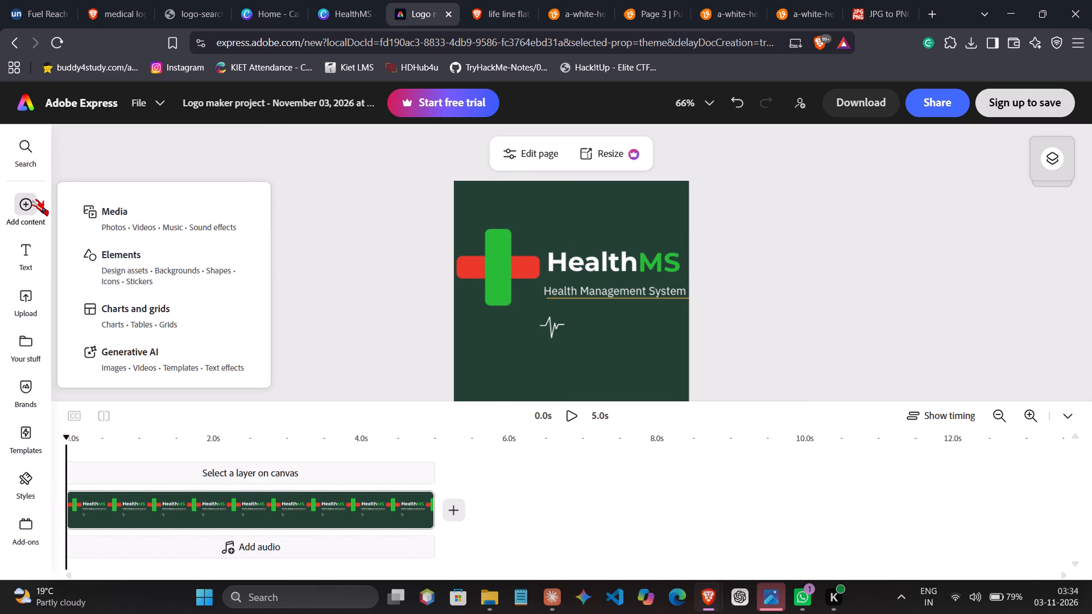
pyautogui.click(115, 261)
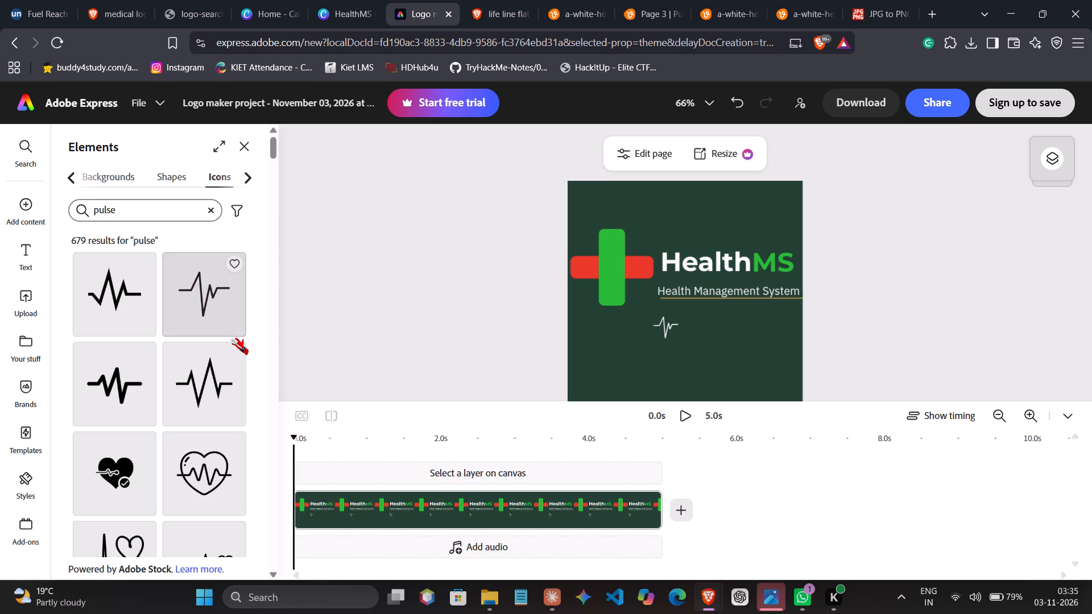
pyautogui.scroll(-4, 108, 401)
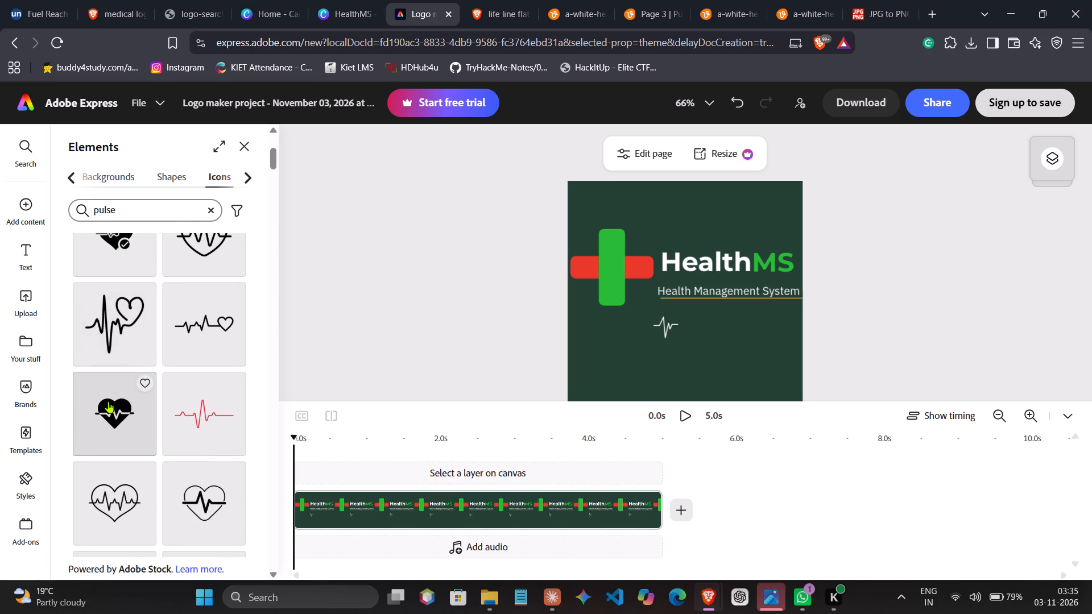
pyautogui.scroll(-1, 108, 401)
pyautogui.scroll(1, 108, 401)
pyautogui.click(186, 322)
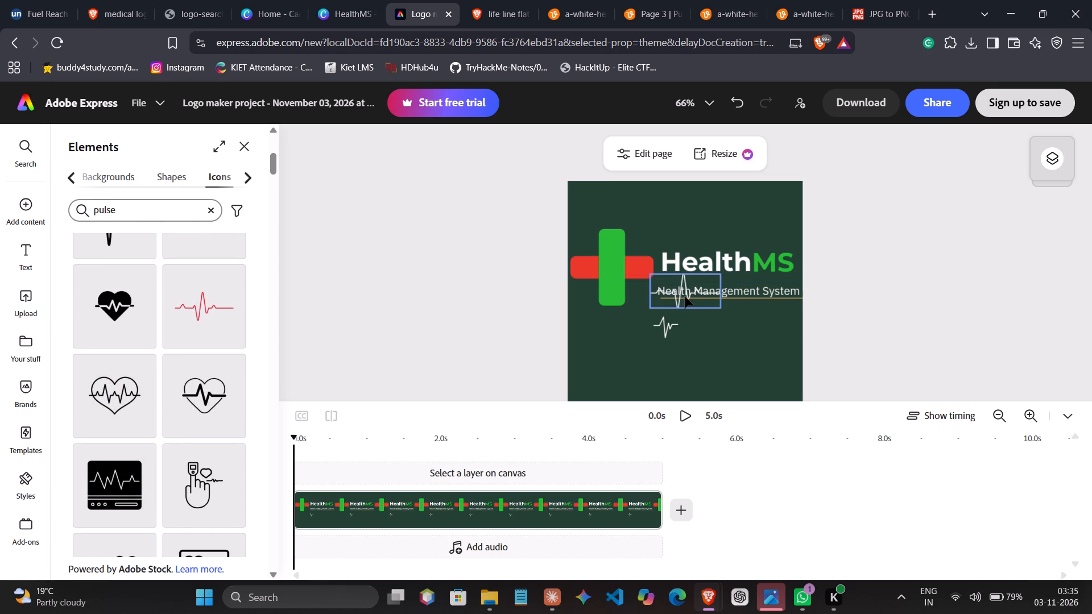
# Move the new heartbeat-line icon onto the cross so it spans the red bar with its tall peak over the green bar.
pyautogui.click(679, 296)
pyautogui.moveTo(679, 296); pyautogui.dragTo(609, 270)
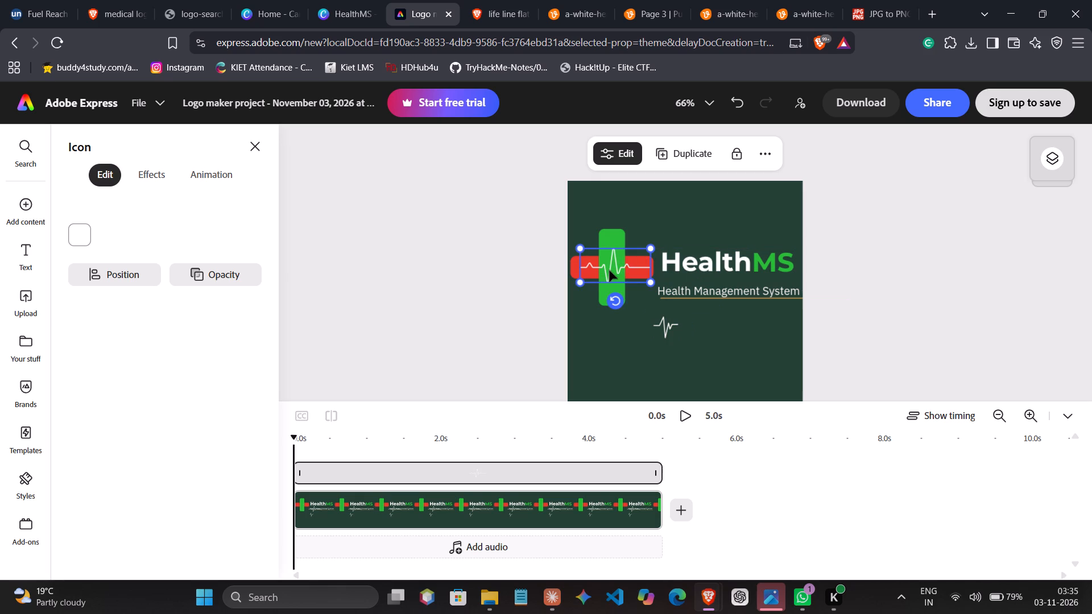
pyautogui.click(594, 360)
pyautogui.moveTo(607, 271); pyautogui.dragTo(602, 269)
pyautogui.click(641, 325)
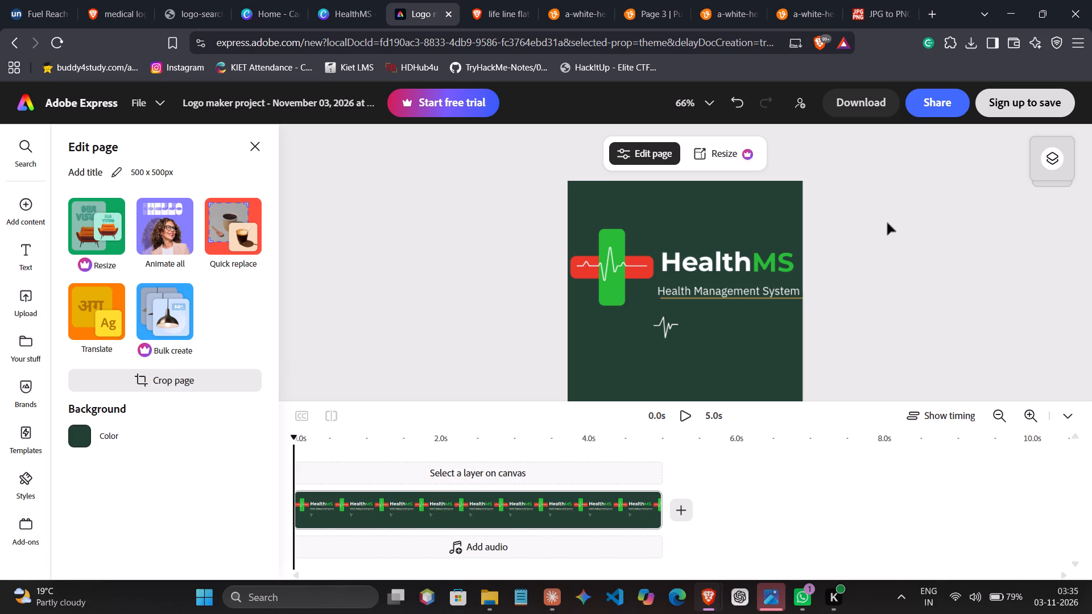
# Enlarge the spare single-heartbeat icon below the tagline to about half the page width and reposition it in the page's lower middle.
pyautogui.click(665, 332)
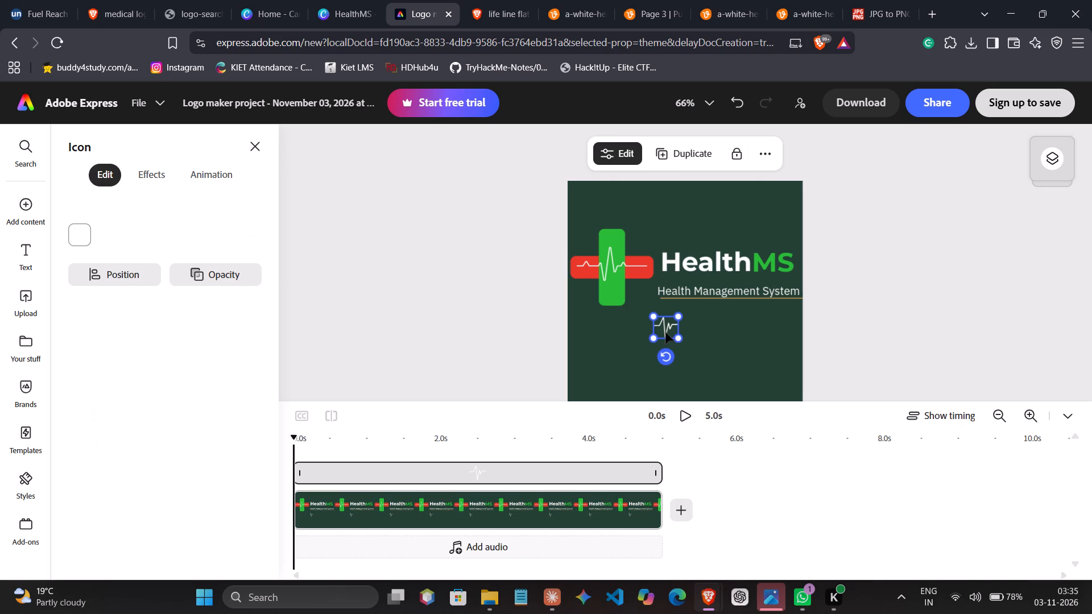
pyautogui.click(665, 332)
pyautogui.moveTo(679, 340); pyautogui.dragTo(883, 432)
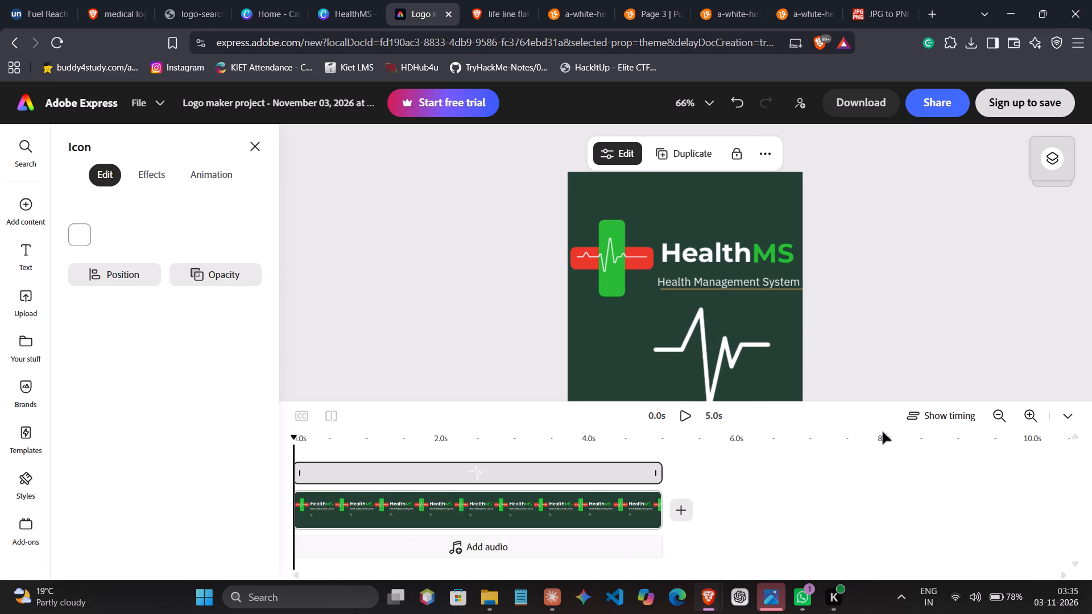
pyautogui.moveTo(883, 432); pyautogui.dragTo(955, 465)
pyautogui.moveTo(721, 360); pyautogui.dragTo(860, 396)
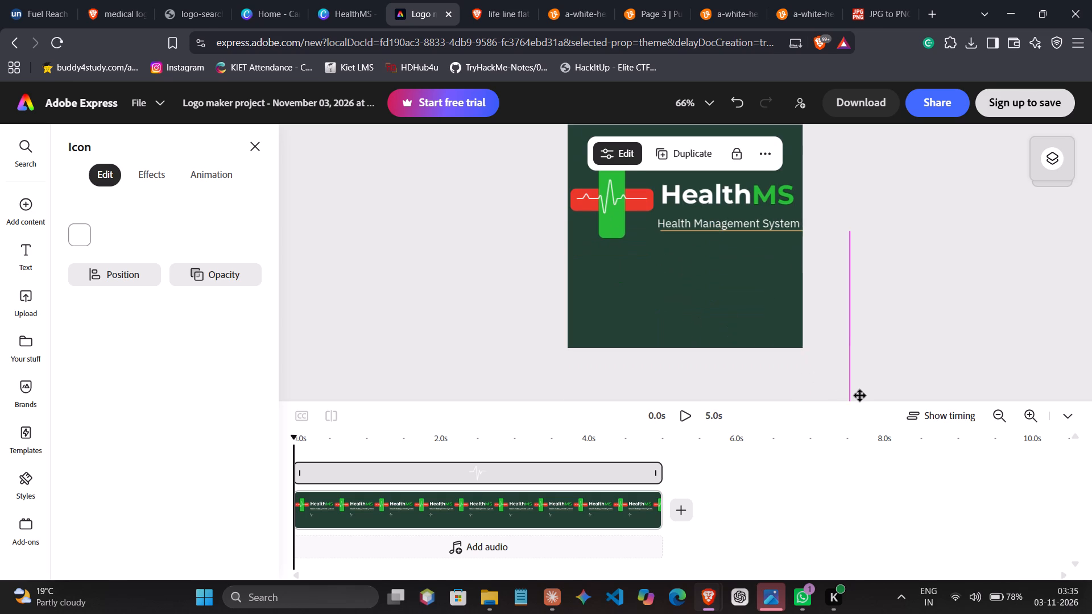
pyautogui.moveTo(860, 396); pyautogui.dragTo(671, 344)
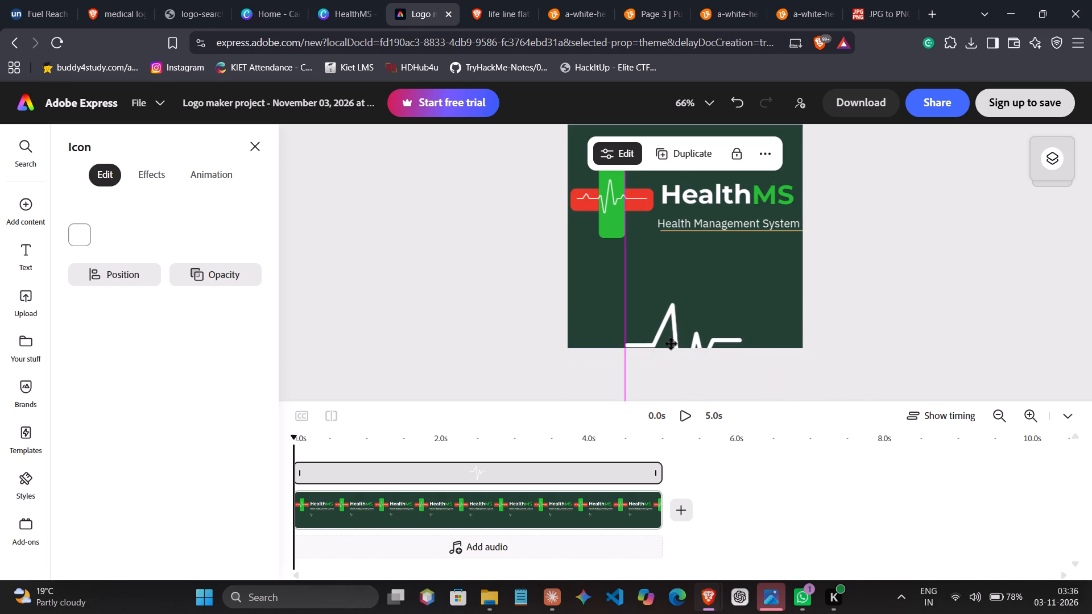
pyautogui.moveTo(671, 344); pyautogui.dragTo(665, 317)
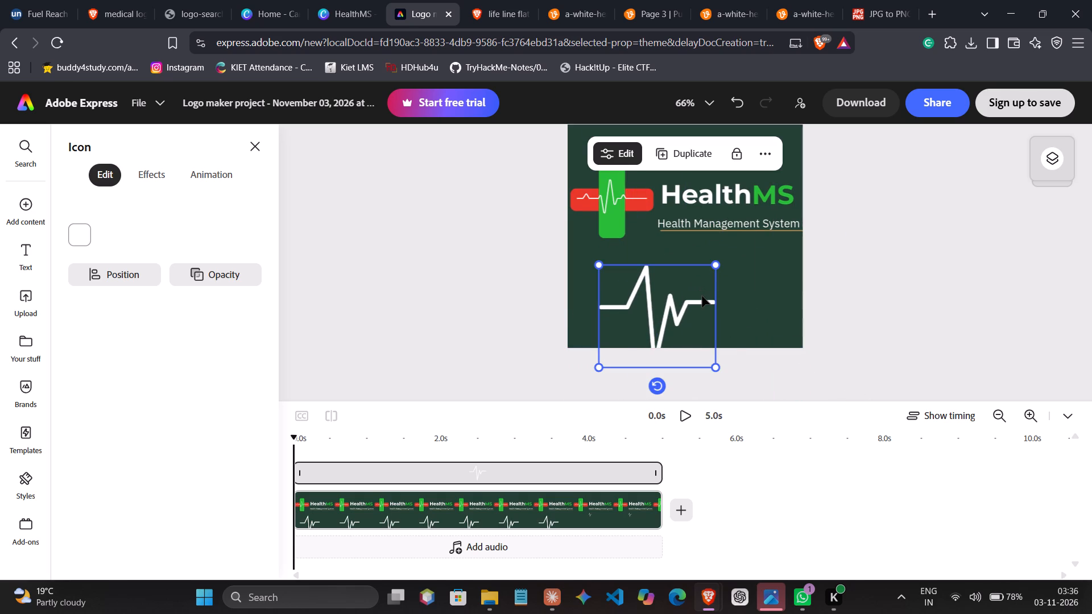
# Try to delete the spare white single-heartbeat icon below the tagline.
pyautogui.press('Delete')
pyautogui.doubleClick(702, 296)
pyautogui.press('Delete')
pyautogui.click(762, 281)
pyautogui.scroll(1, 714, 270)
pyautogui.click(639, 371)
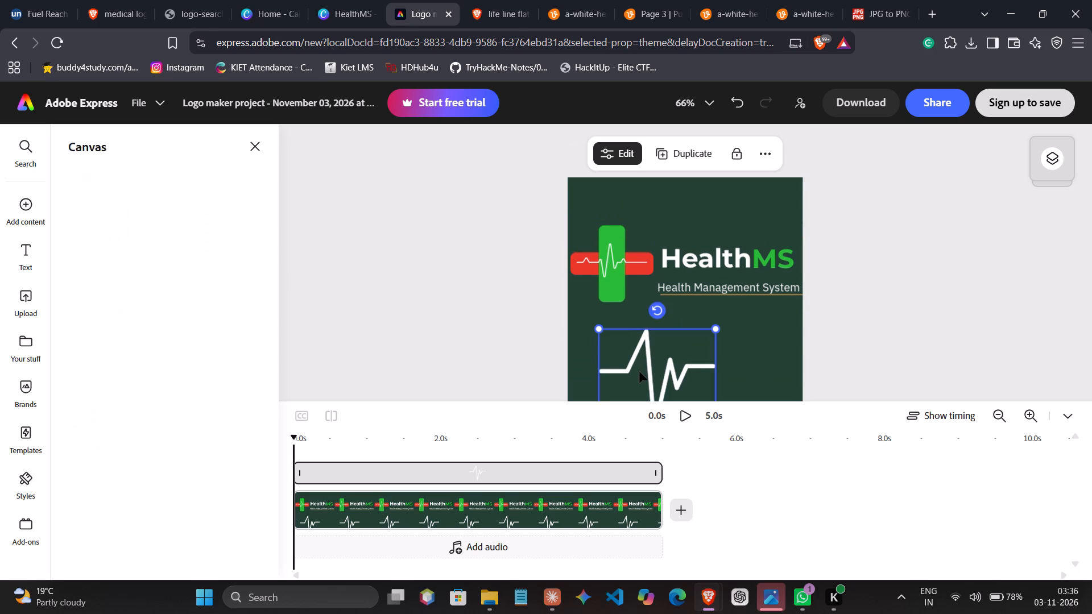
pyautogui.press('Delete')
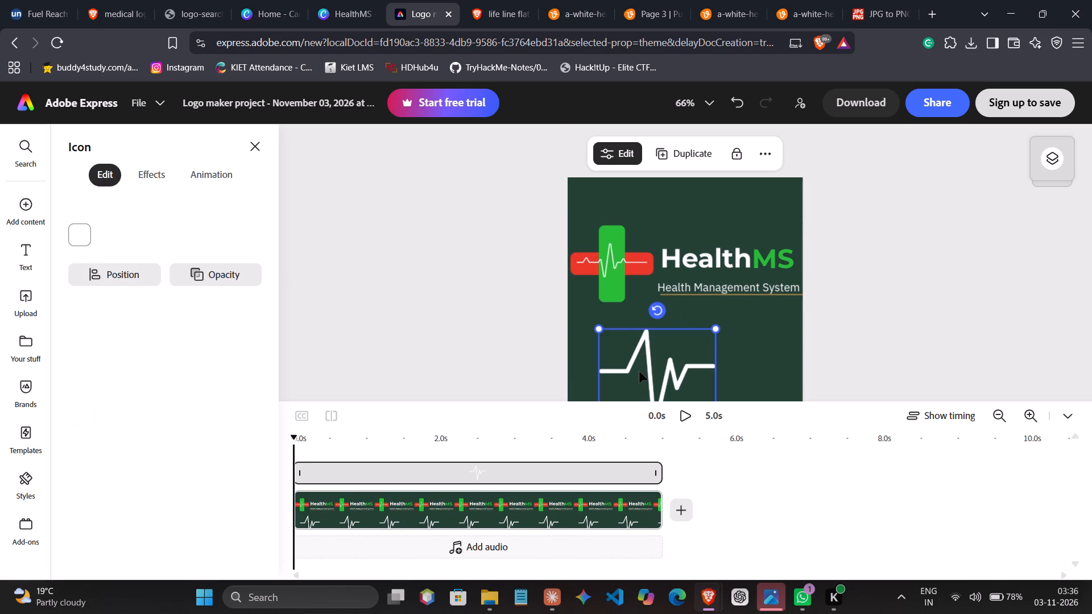
# Shorten the spare heartbeat icon's timing in the timeline to about 0.5 s and close its icon settings.
pyautogui.click(559, 476)
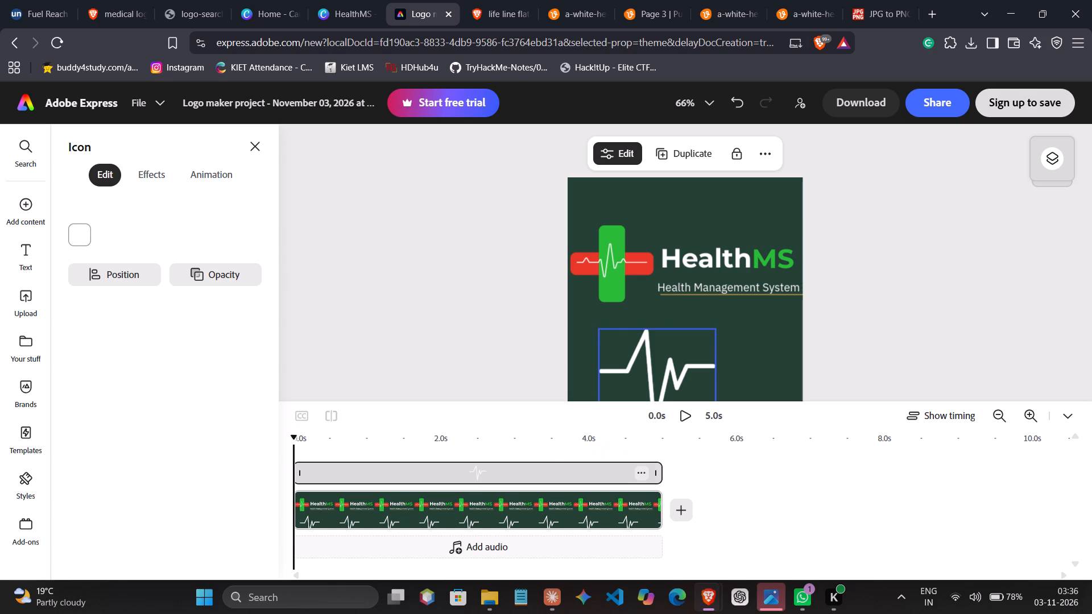
pyautogui.moveTo(659, 472); pyautogui.dragTo(539, 487)
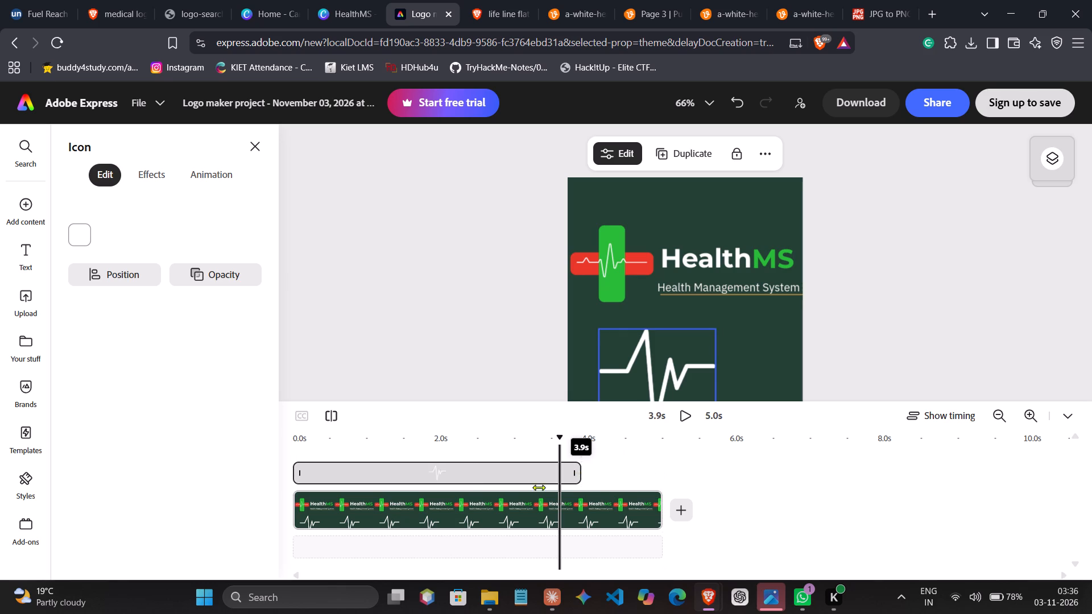
pyautogui.moveTo(539, 487); pyautogui.dragTo(225, 446)
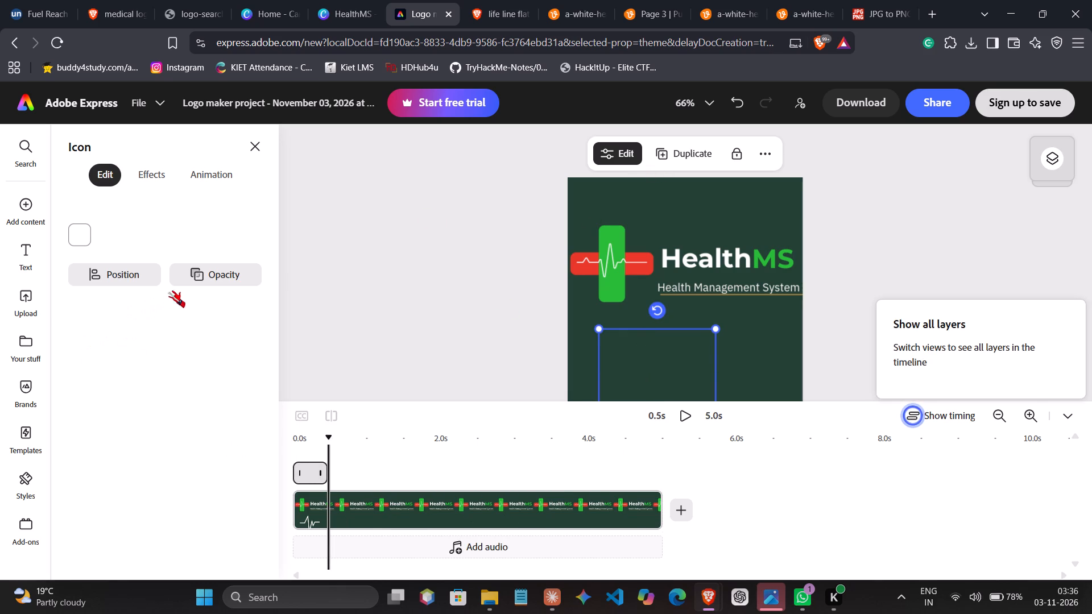
pyautogui.click(142, 172)
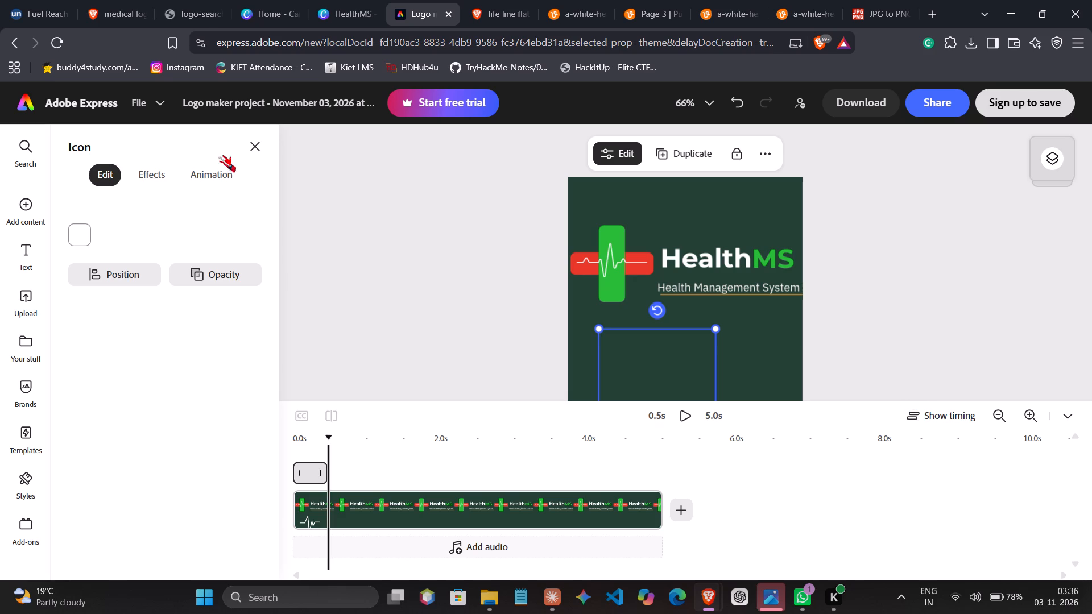
pyautogui.click(247, 142)
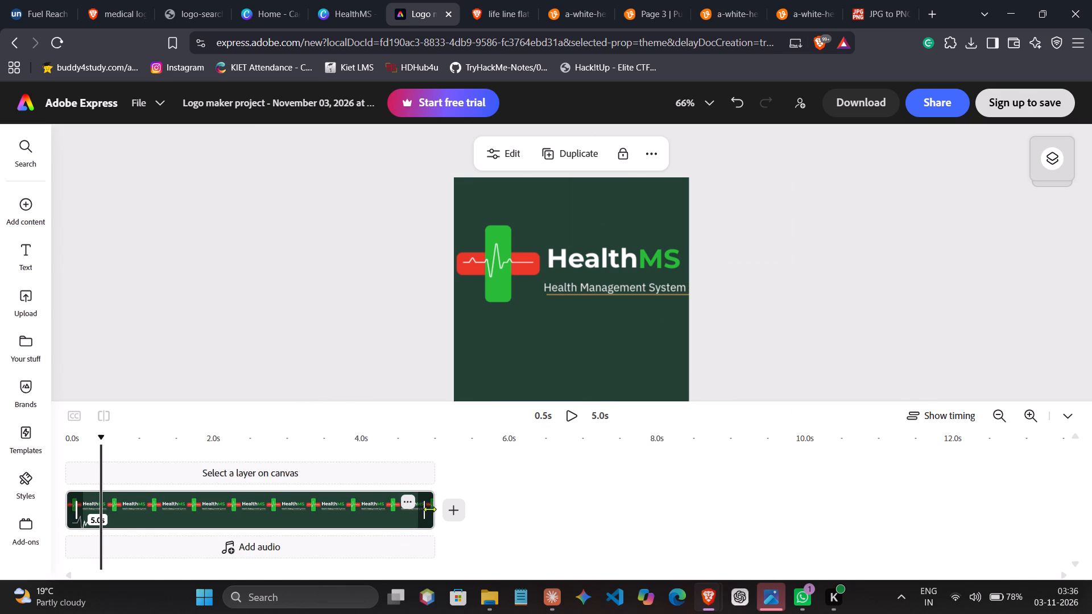
# Trim the whole page's duration in the timeline to 0.5 s.
pyautogui.moveTo(431, 508); pyautogui.dragTo(16, 525)
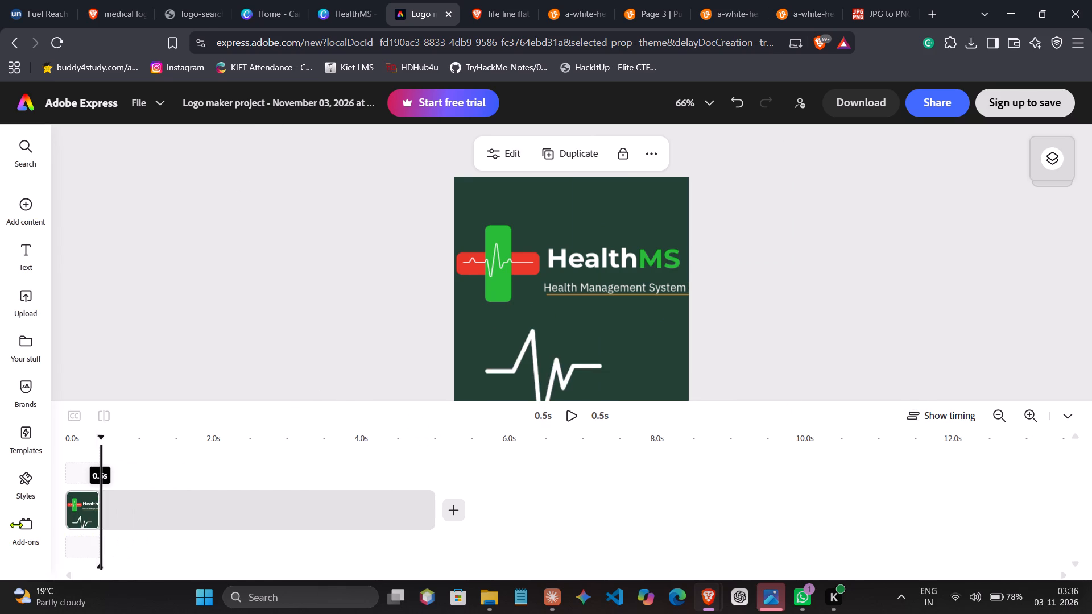
pyautogui.moveTo(16, 525); pyautogui.dragTo(0, 518)
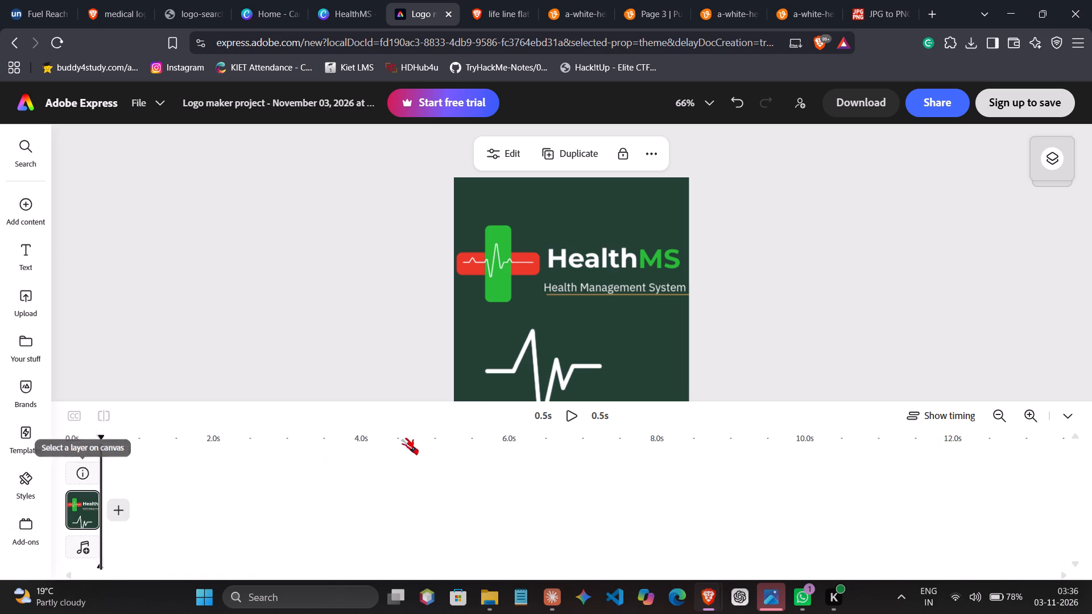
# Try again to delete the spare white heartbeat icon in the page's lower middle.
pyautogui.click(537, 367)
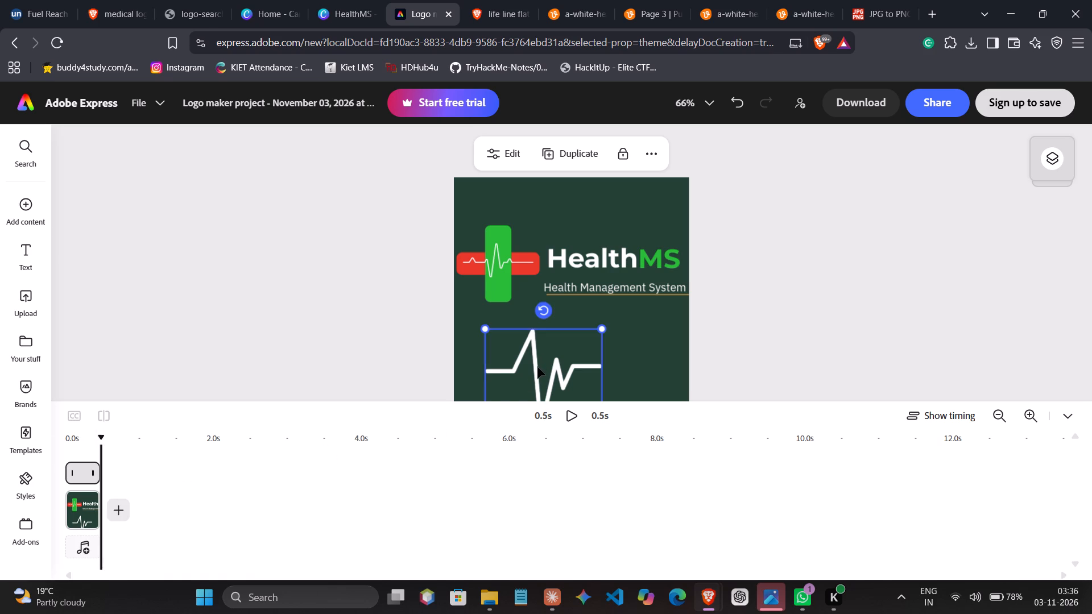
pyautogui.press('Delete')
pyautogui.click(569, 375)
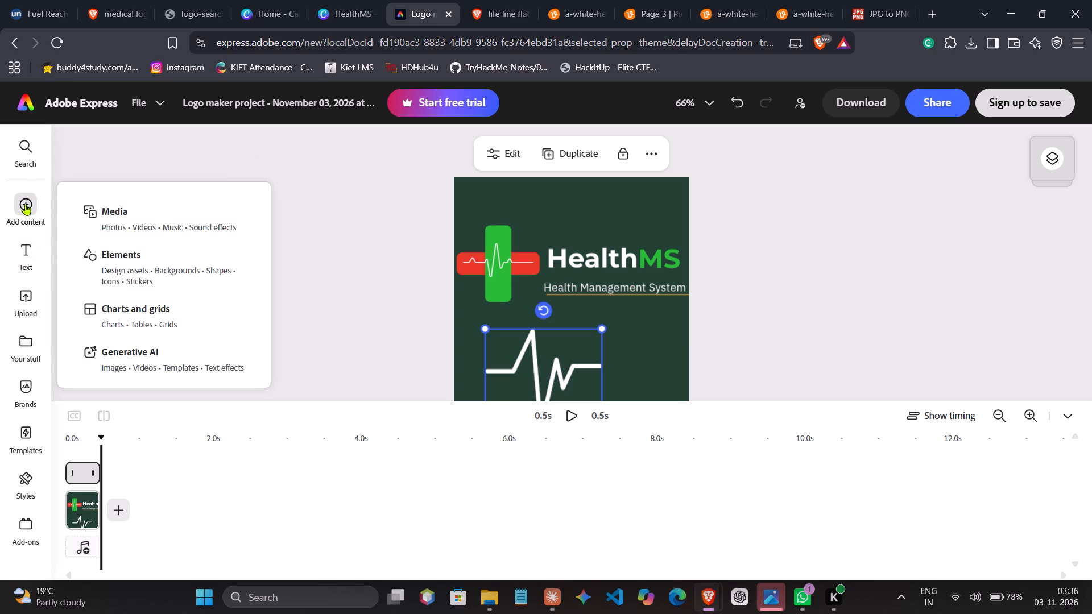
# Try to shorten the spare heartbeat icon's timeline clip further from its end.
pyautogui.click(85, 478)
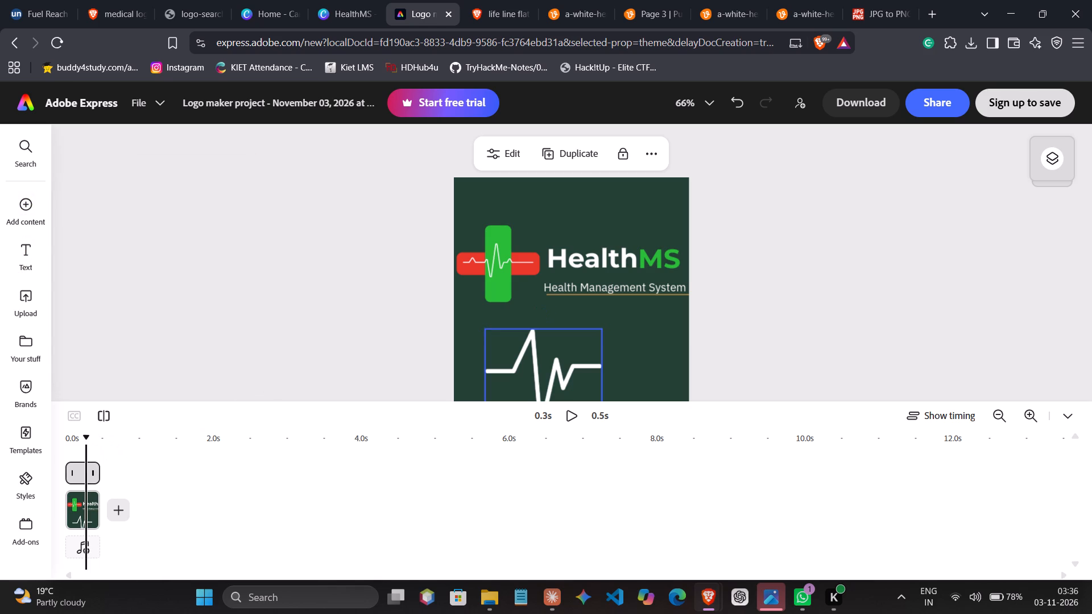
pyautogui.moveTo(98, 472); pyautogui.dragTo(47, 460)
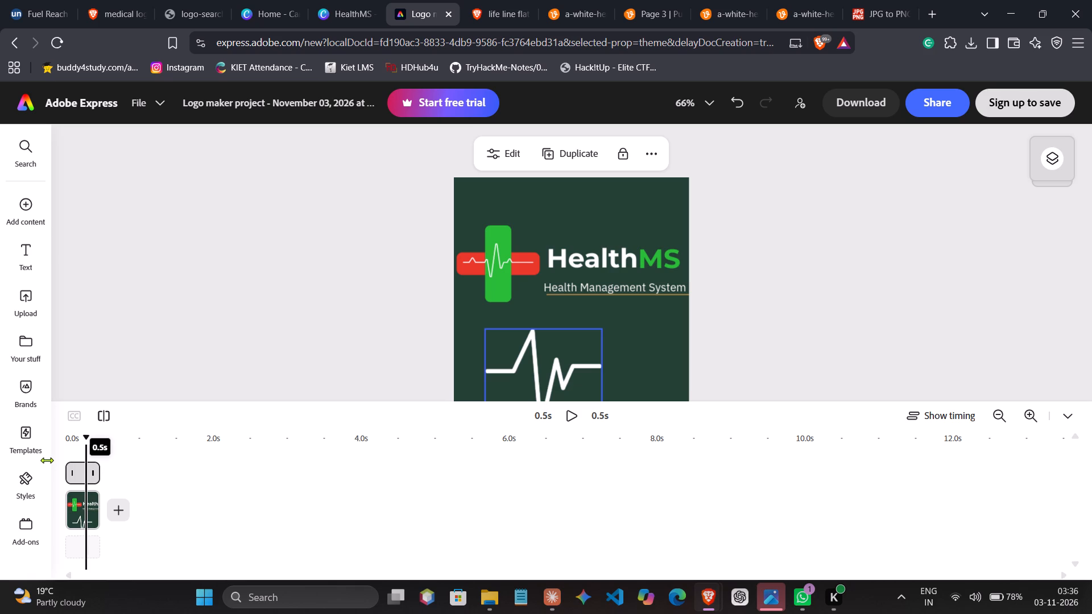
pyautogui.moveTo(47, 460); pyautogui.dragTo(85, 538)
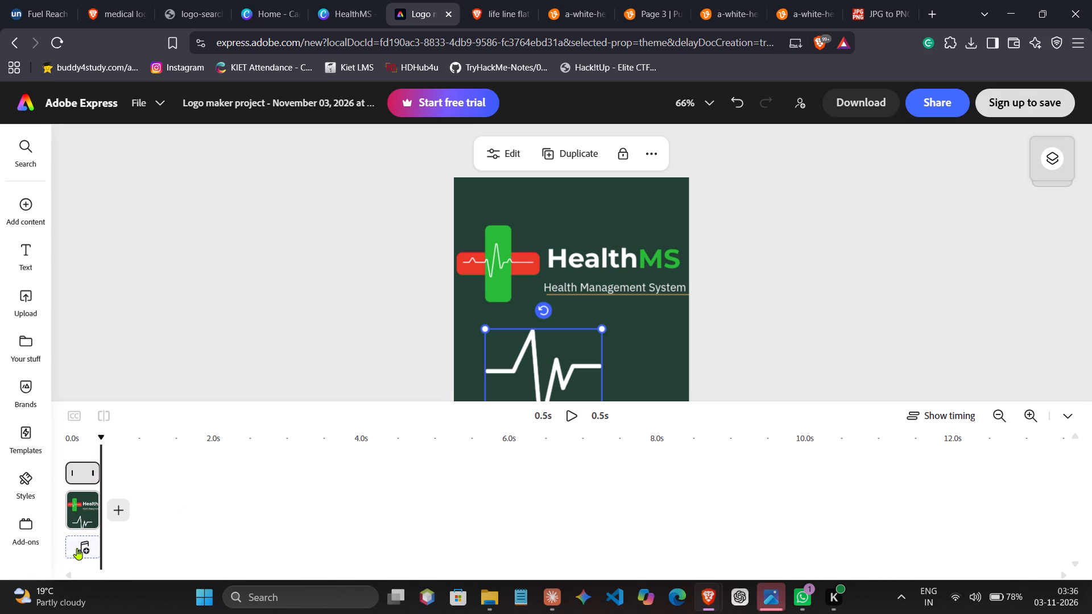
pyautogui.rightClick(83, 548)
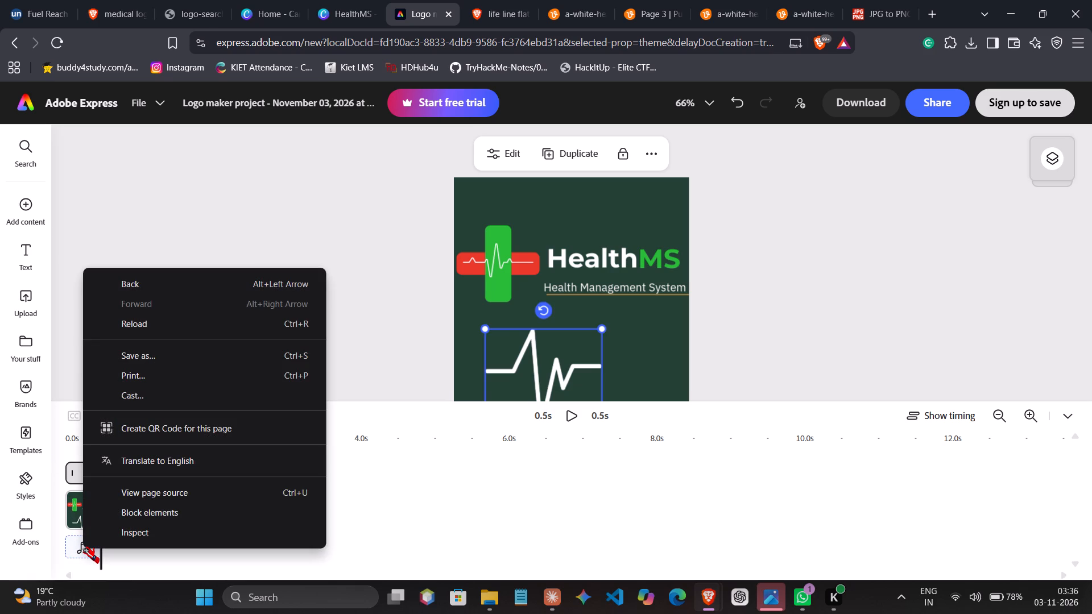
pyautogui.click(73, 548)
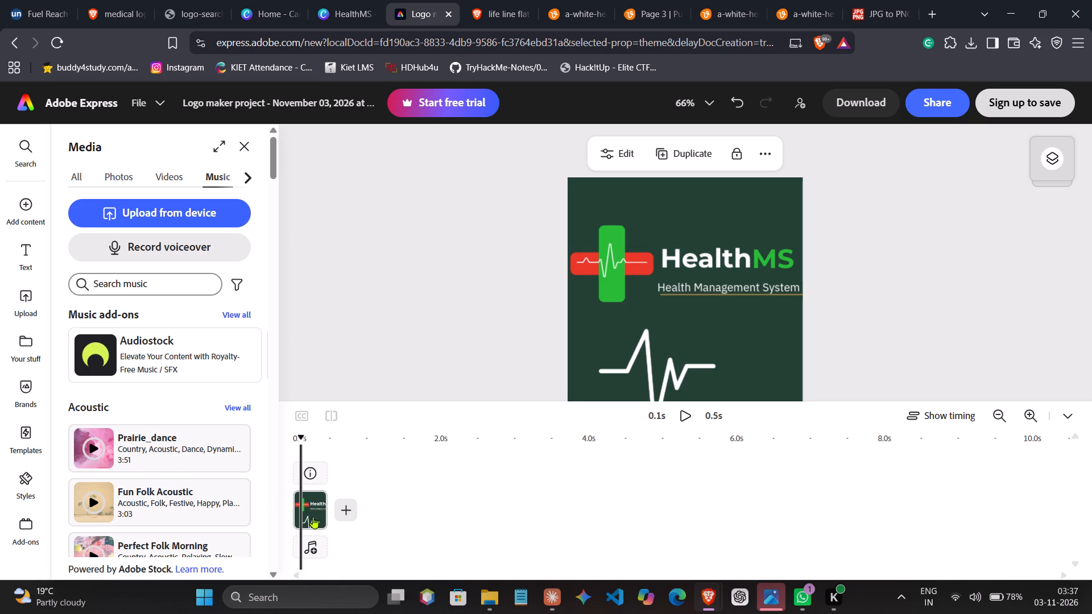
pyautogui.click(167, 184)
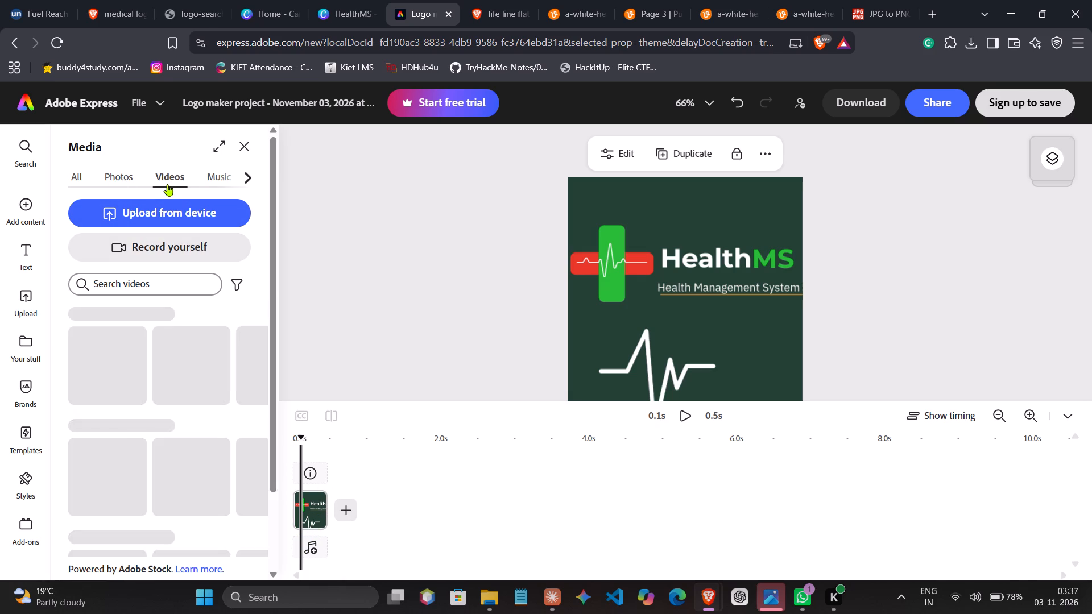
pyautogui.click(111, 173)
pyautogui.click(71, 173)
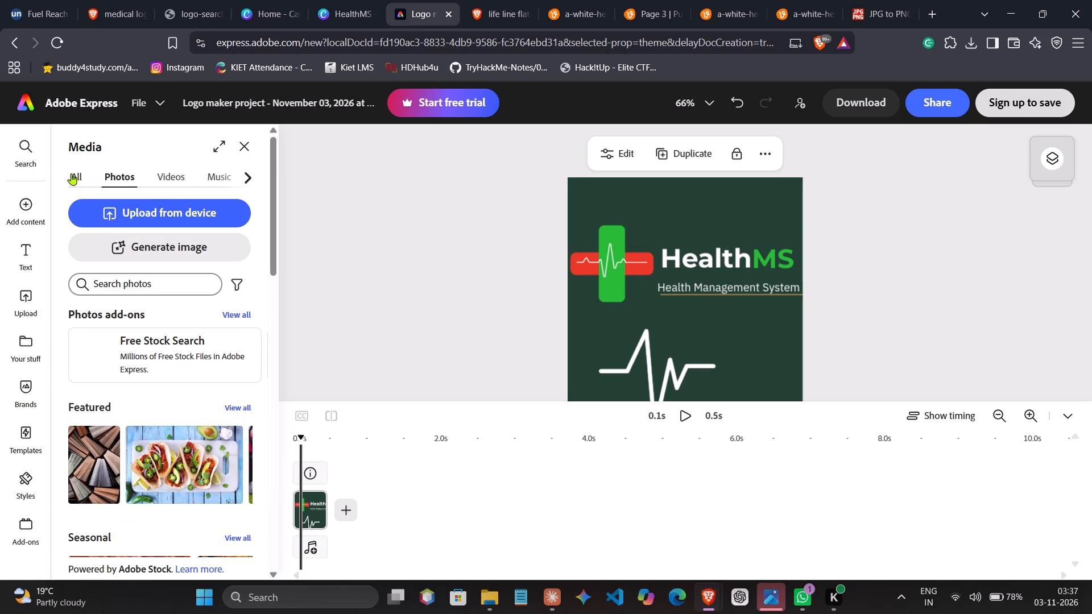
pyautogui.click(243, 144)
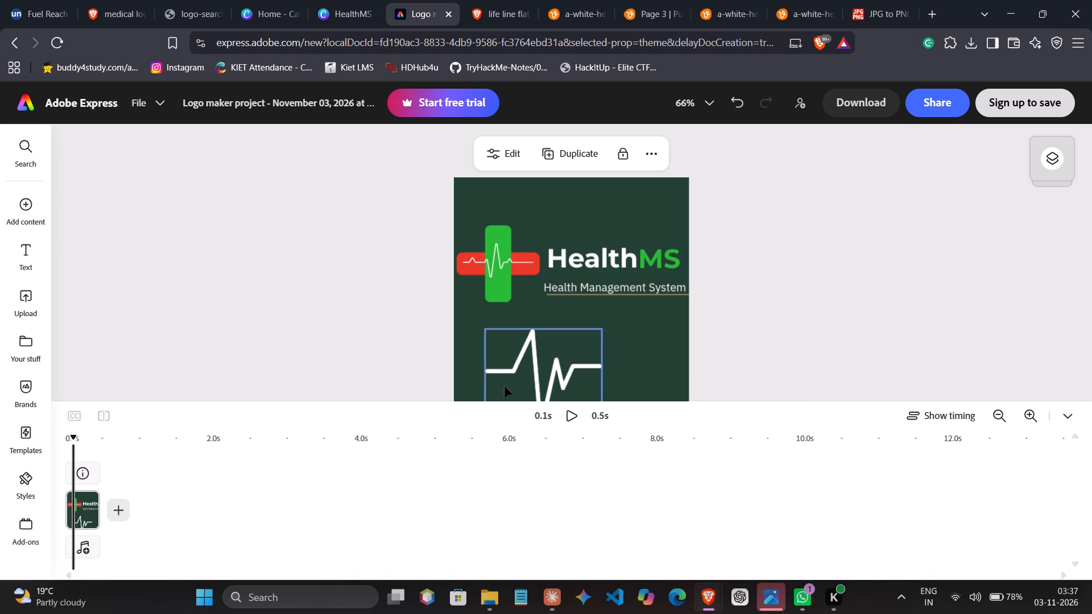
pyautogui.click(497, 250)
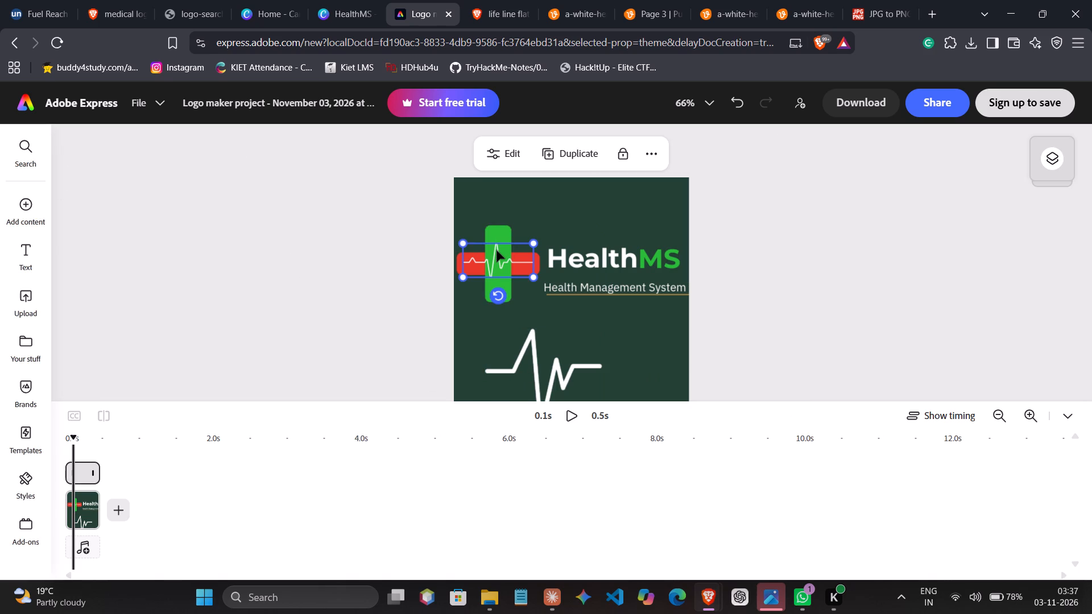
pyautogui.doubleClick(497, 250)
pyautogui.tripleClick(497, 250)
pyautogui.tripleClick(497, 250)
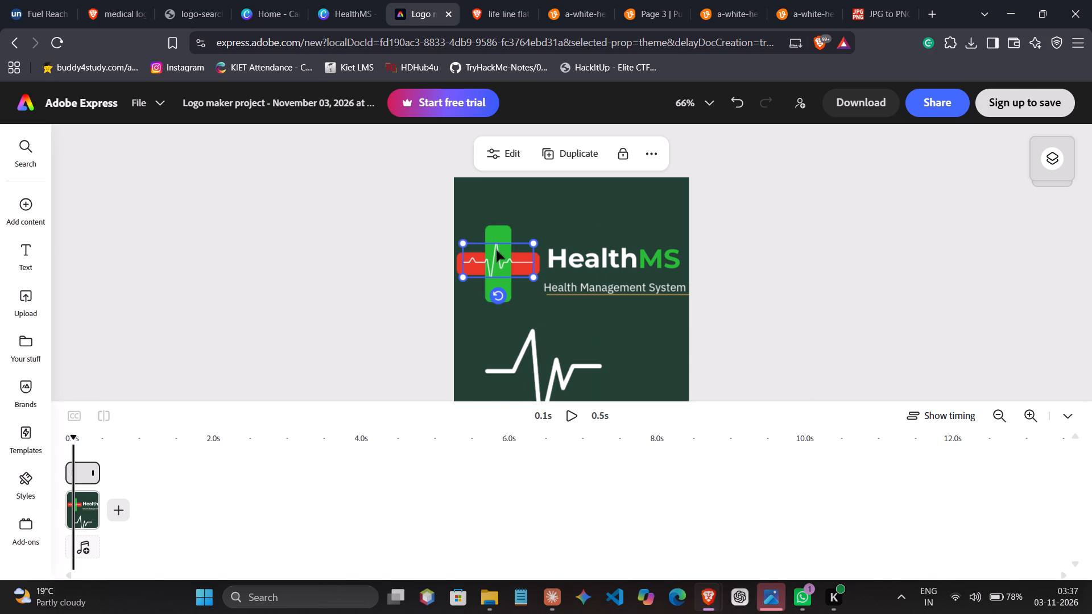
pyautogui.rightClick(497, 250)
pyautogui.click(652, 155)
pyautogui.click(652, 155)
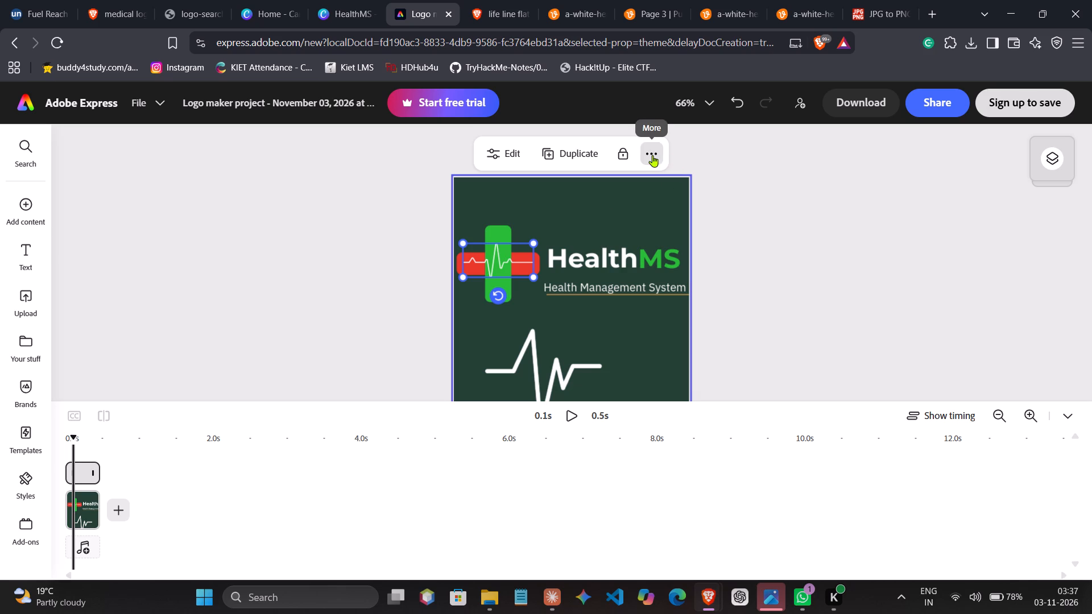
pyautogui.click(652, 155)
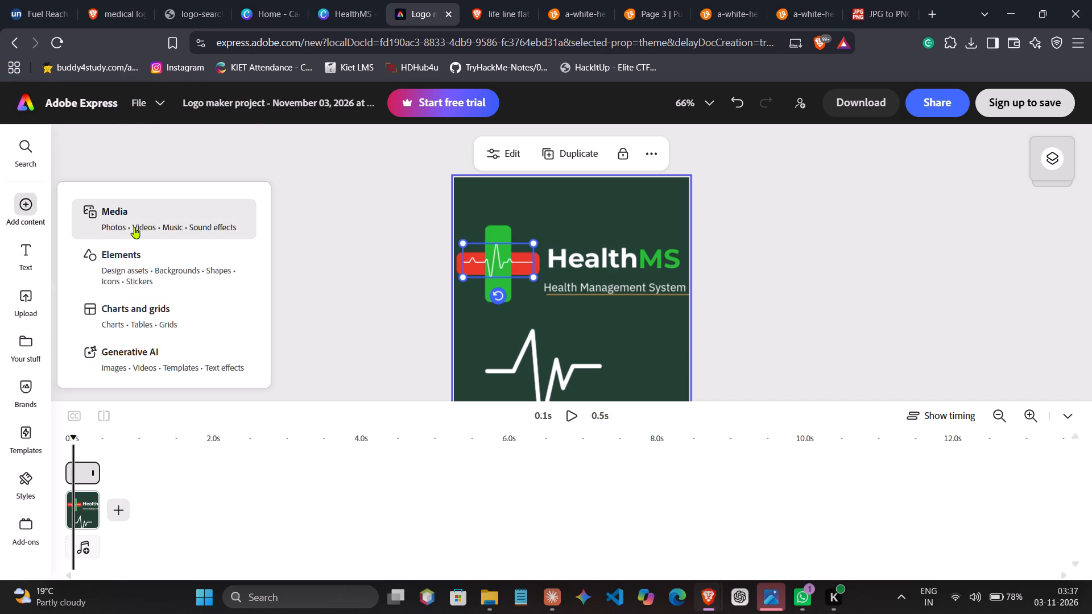
# Browse the icon categories in the Elements library, from plants and nature through to technology.
pyautogui.click(110, 263)
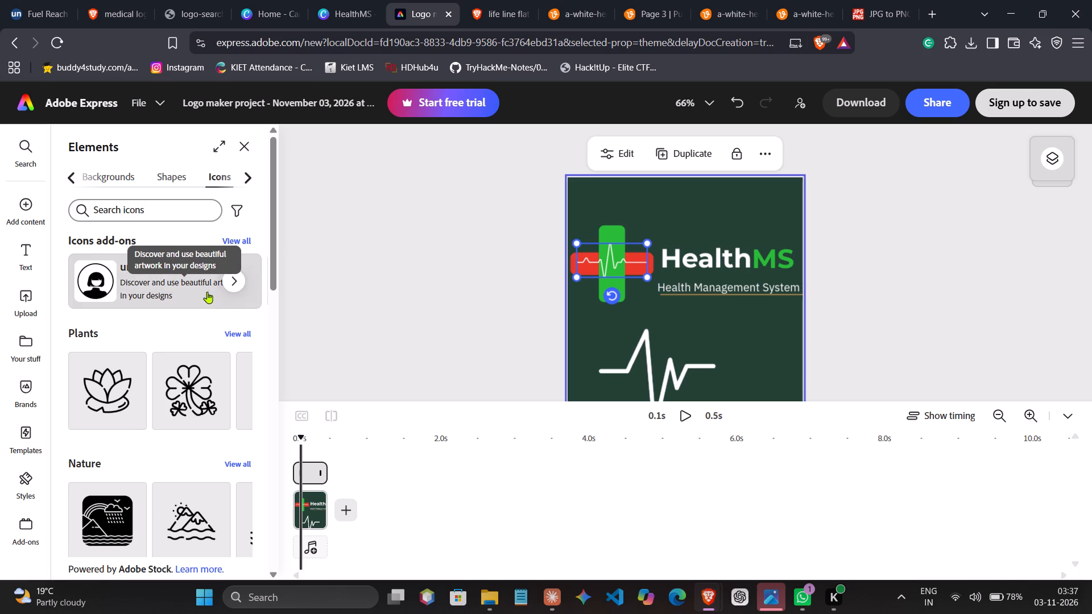
pyautogui.scroll(-4, 126, 420)
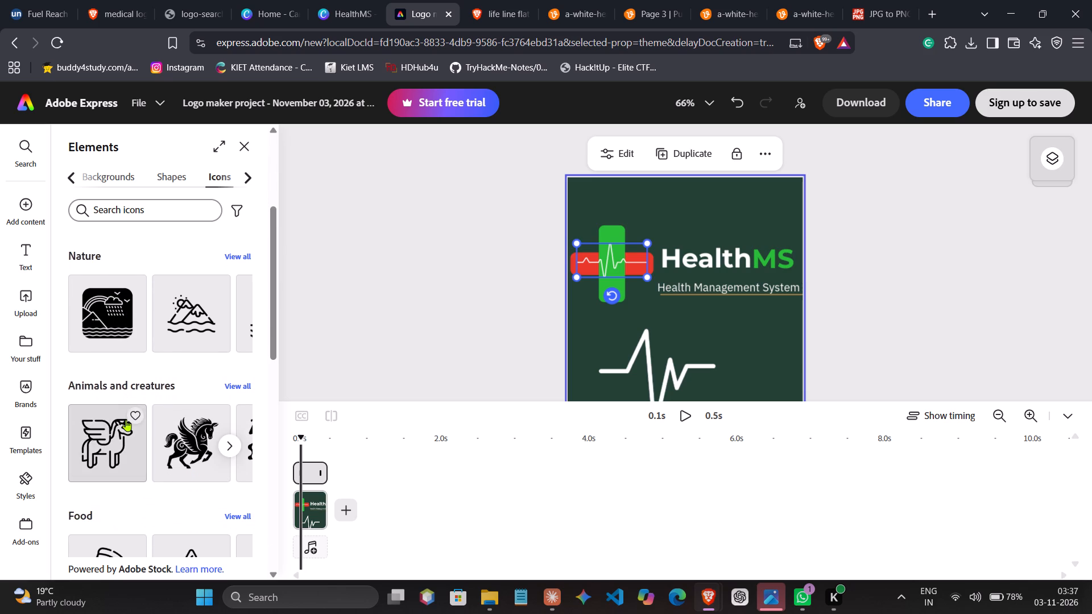
pyautogui.scroll(-9, 126, 420)
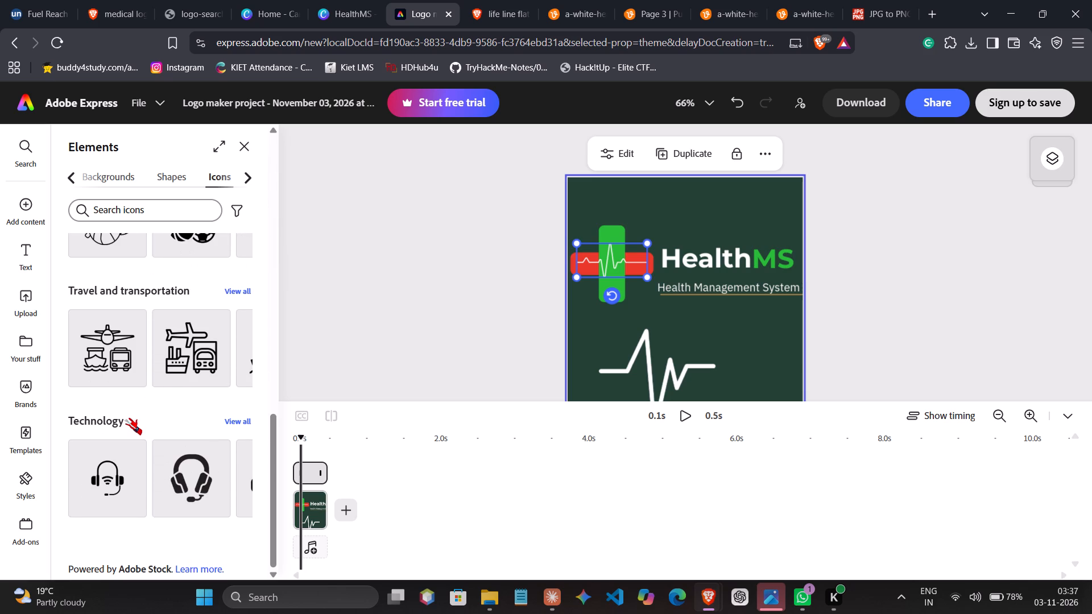
pyautogui.scroll(1, 126, 420)
pyautogui.hscroll(-1, 126, 420)
pyautogui.scroll(7, 126, 420)
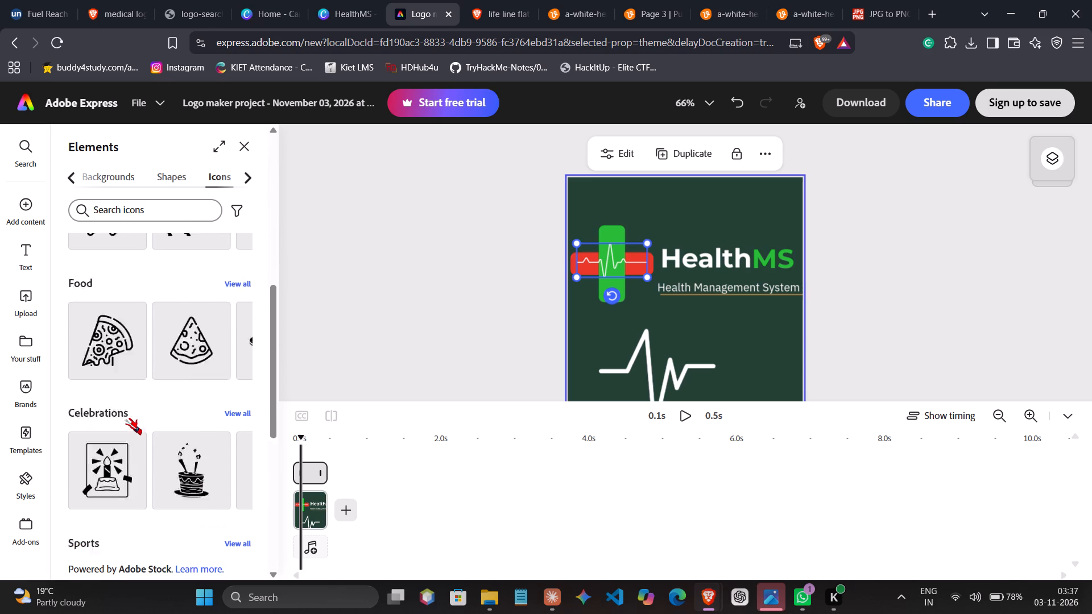
pyautogui.scroll(10, 126, 420)
# Search the icon library for "shield ring" and look through the matching icons.
pyautogui.tripleClick(104, 213)
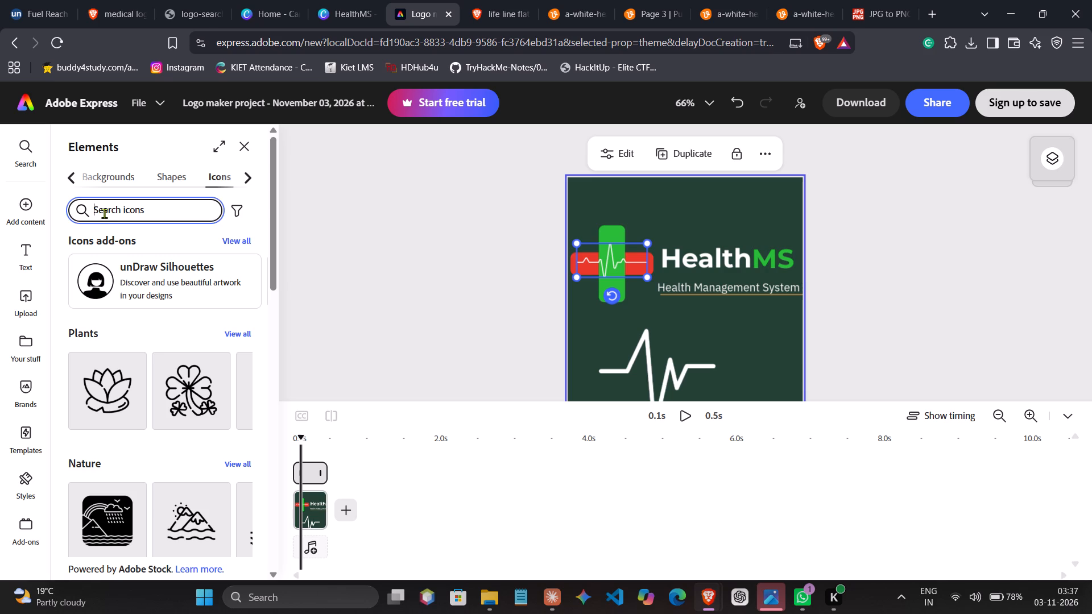
pyautogui.click(104, 213)
pyautogui.tripleClick(104, 213)
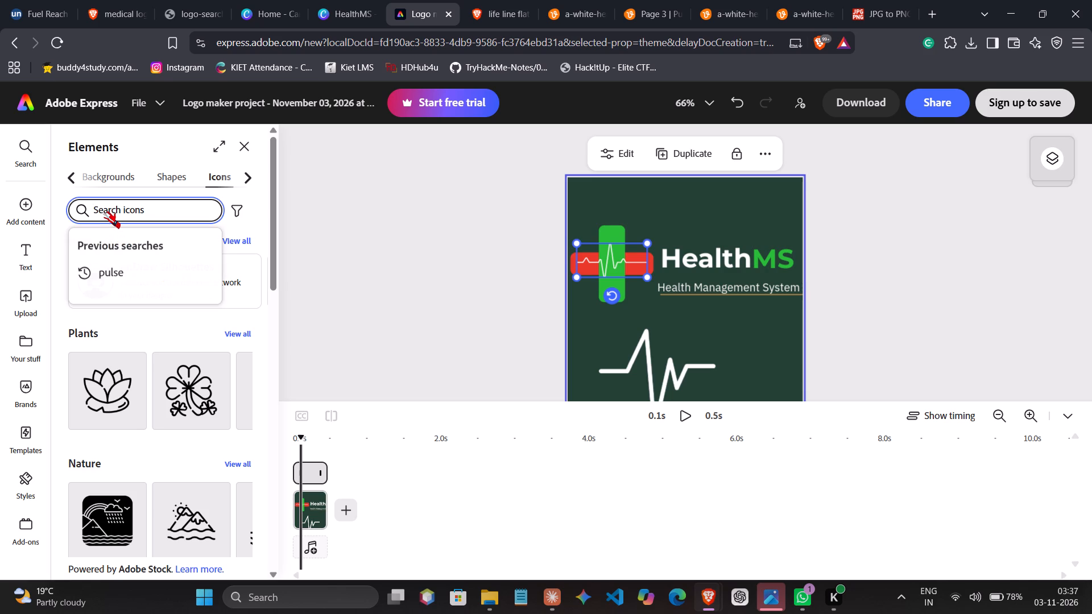
pyautogui.hotkey('ctrl', 'a')
pyautogui.press('s')
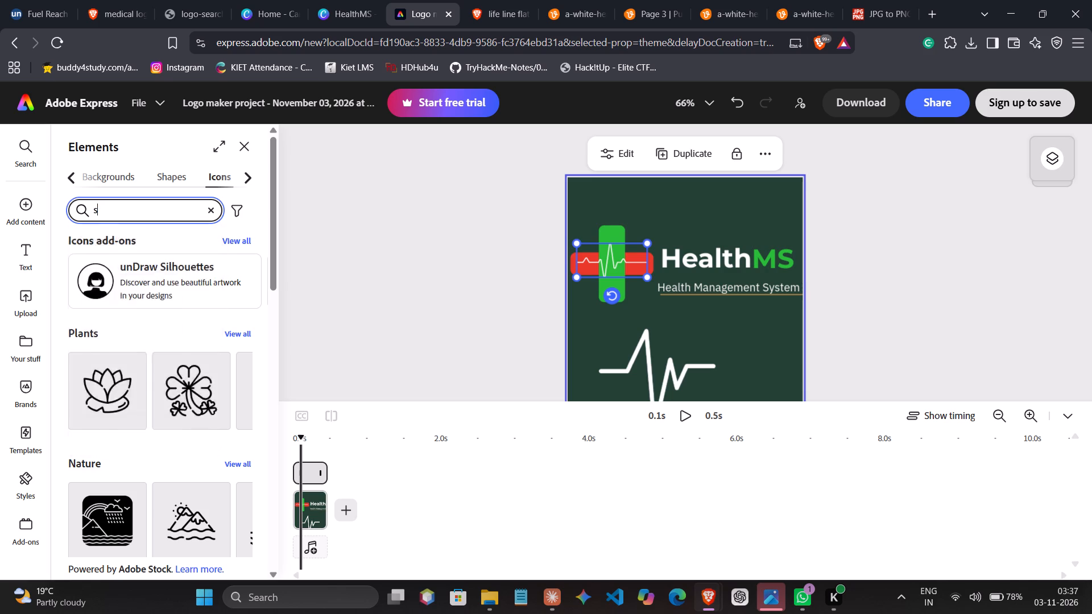
pyautogui.write('hi')
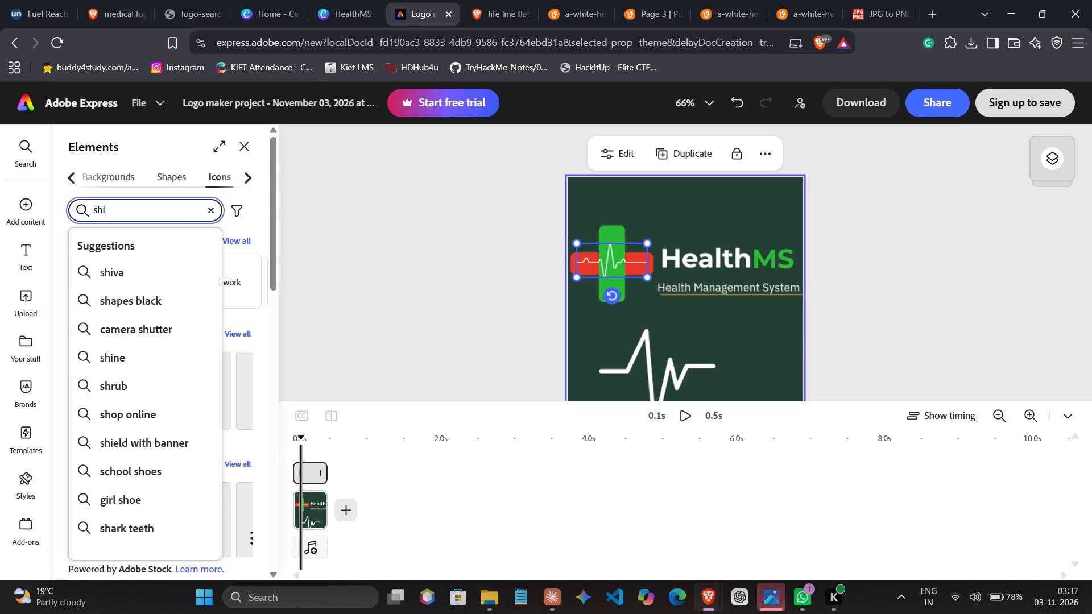
pyautogui.write('el')
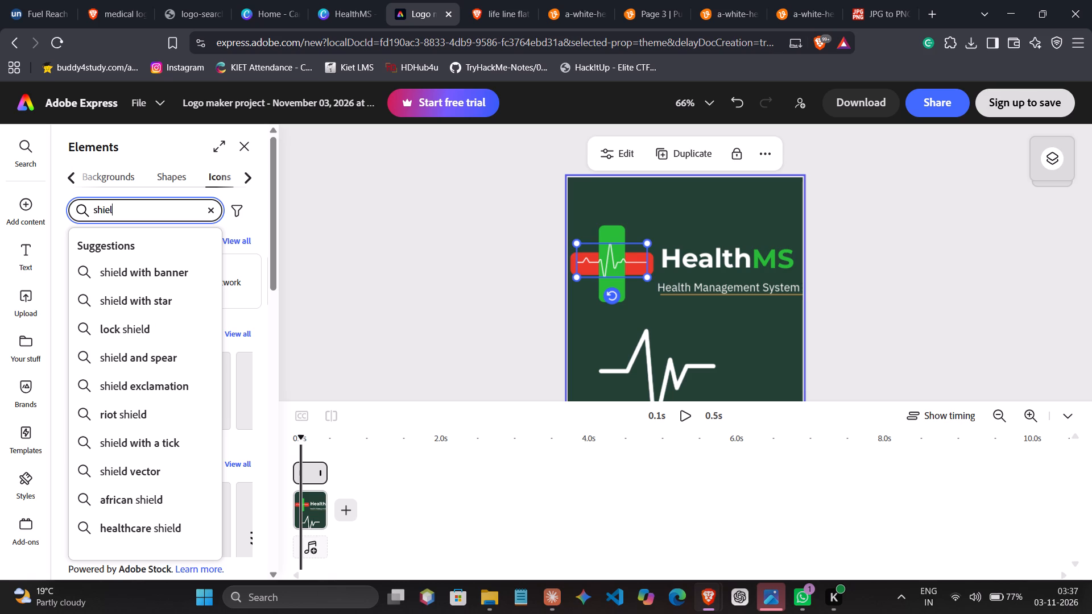
pyautogui.write('d ring')
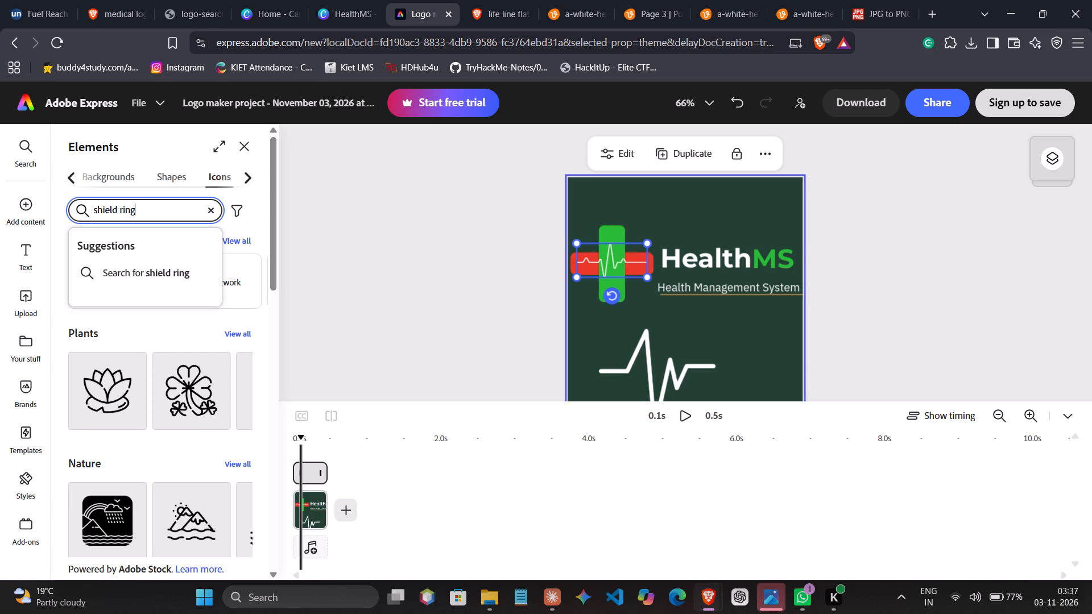
pyautogui.press('Return')
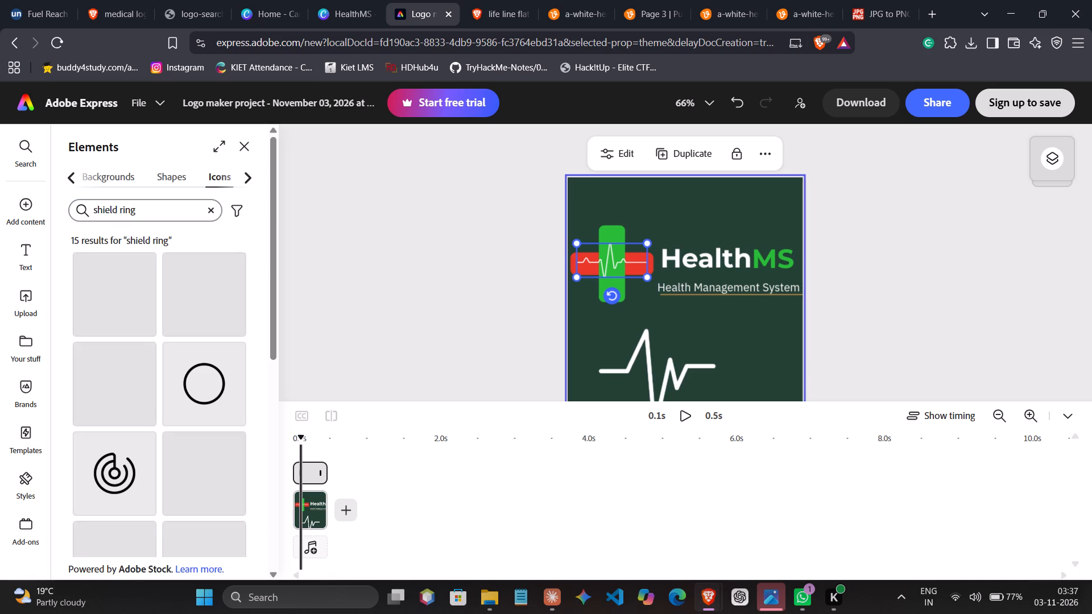
pyautogui.scroll(-4, 196, 401)
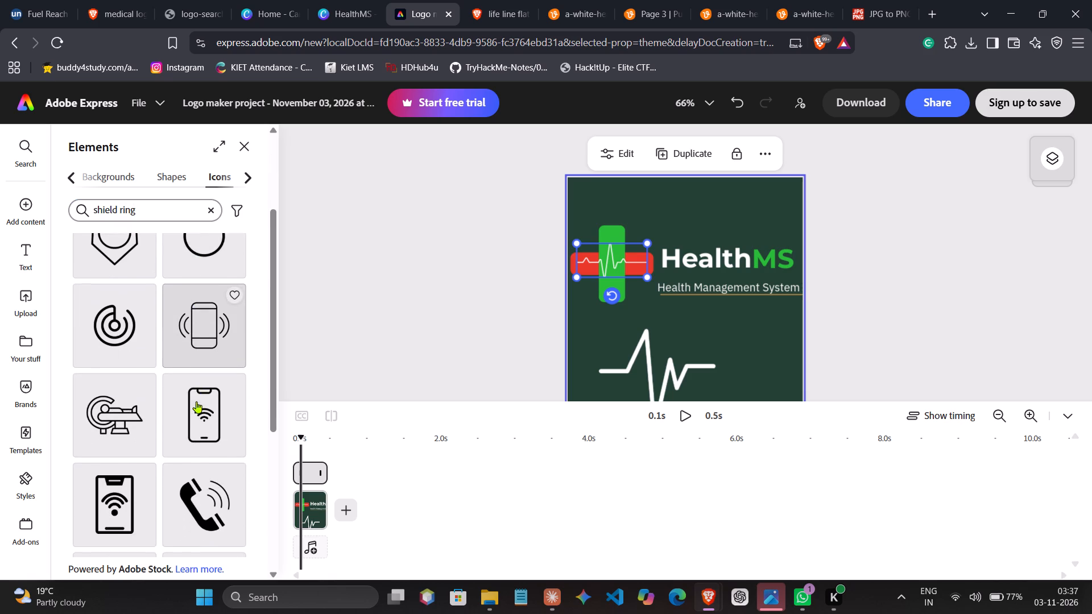
pyautogui.scroll(-7, 196, 401)
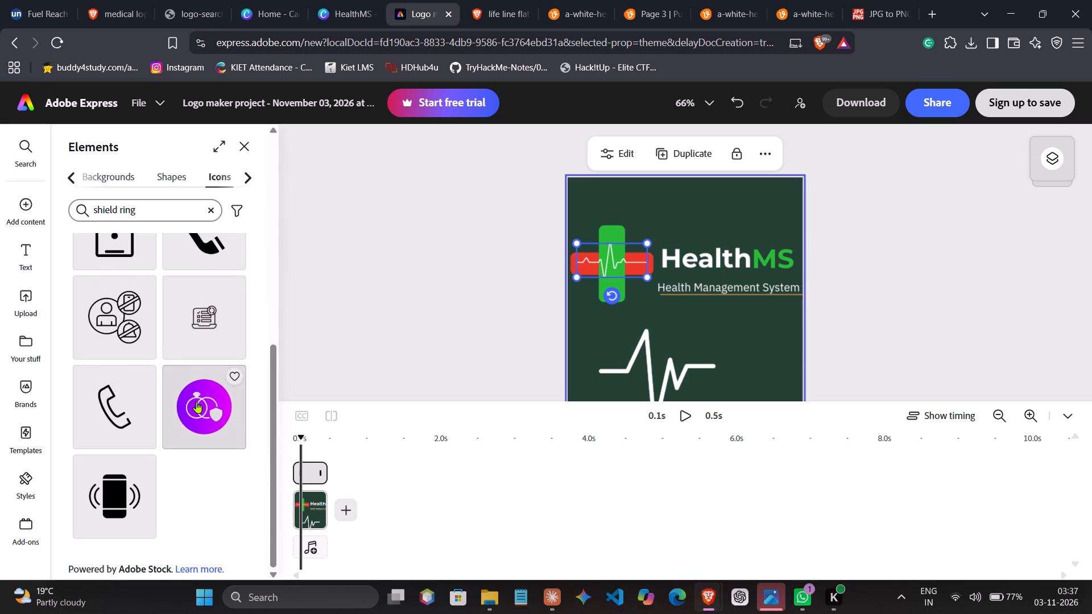
pyautogui.scroll(-3, 196, 401)
pyautogui.scroll(8, 196, 401)
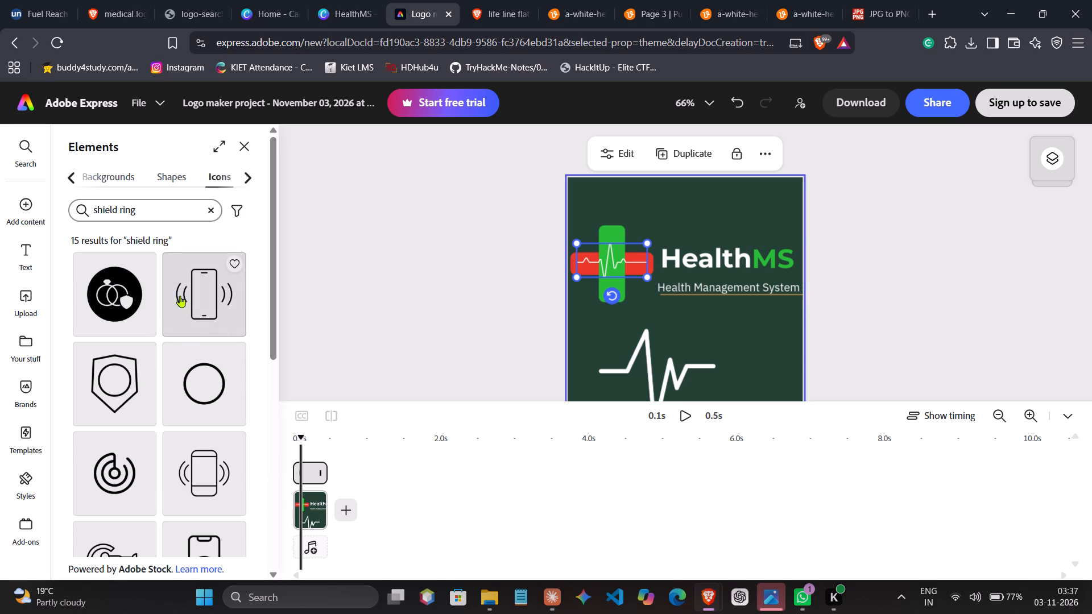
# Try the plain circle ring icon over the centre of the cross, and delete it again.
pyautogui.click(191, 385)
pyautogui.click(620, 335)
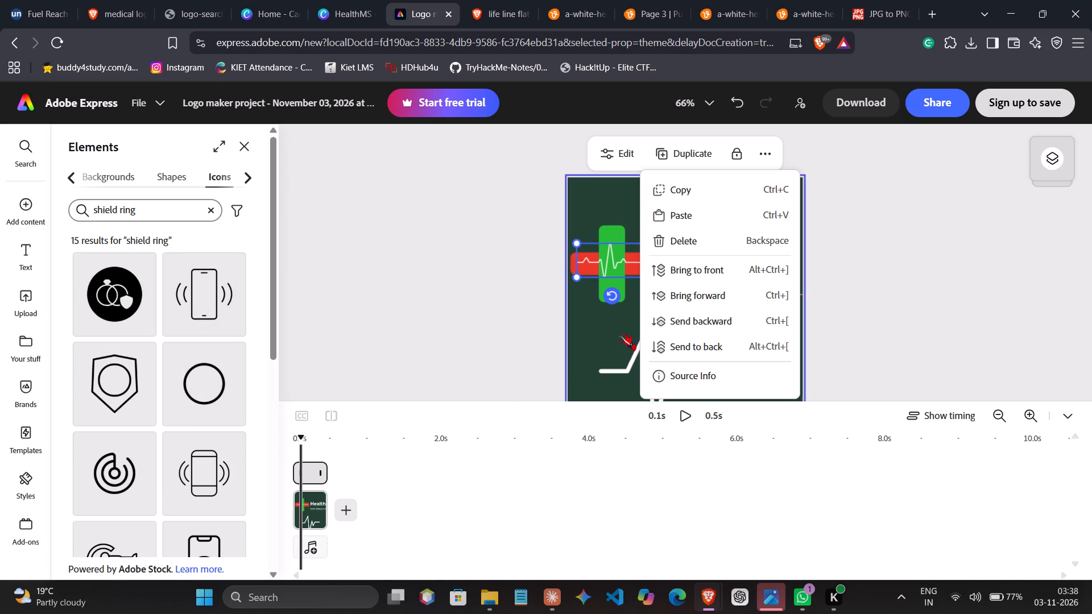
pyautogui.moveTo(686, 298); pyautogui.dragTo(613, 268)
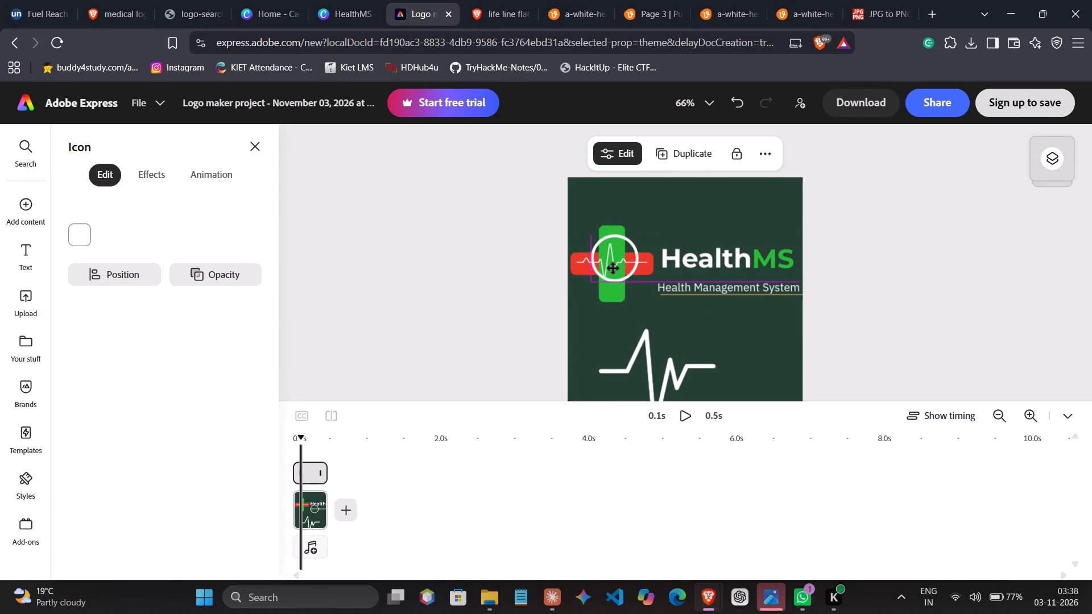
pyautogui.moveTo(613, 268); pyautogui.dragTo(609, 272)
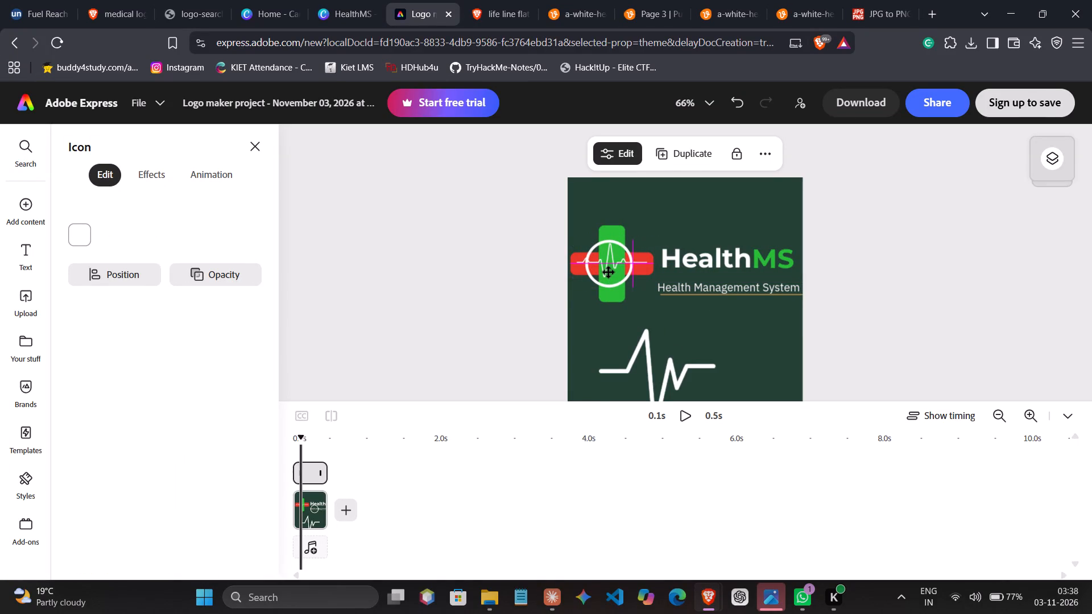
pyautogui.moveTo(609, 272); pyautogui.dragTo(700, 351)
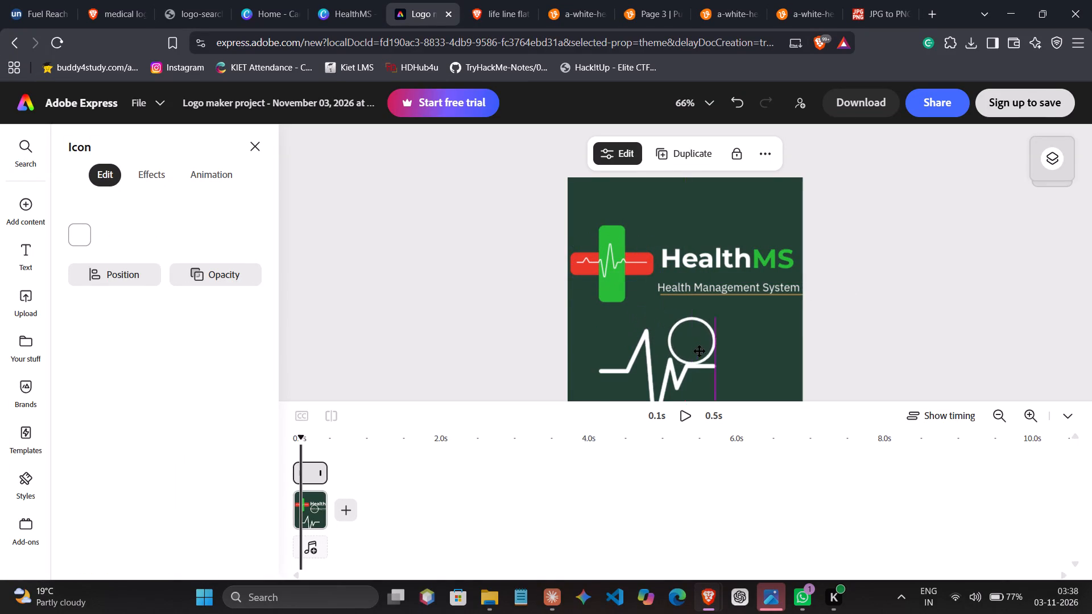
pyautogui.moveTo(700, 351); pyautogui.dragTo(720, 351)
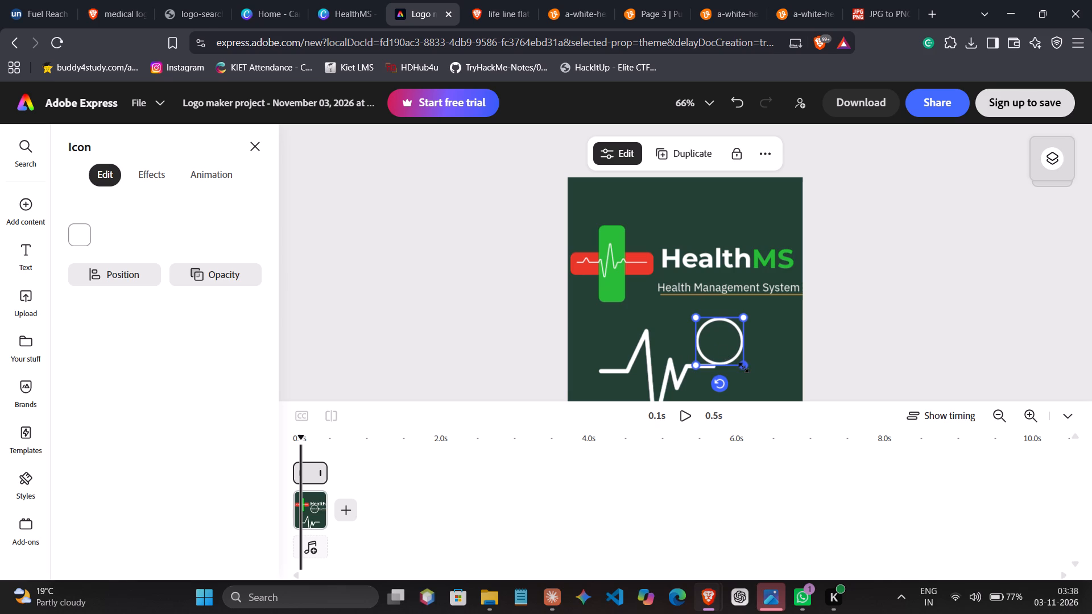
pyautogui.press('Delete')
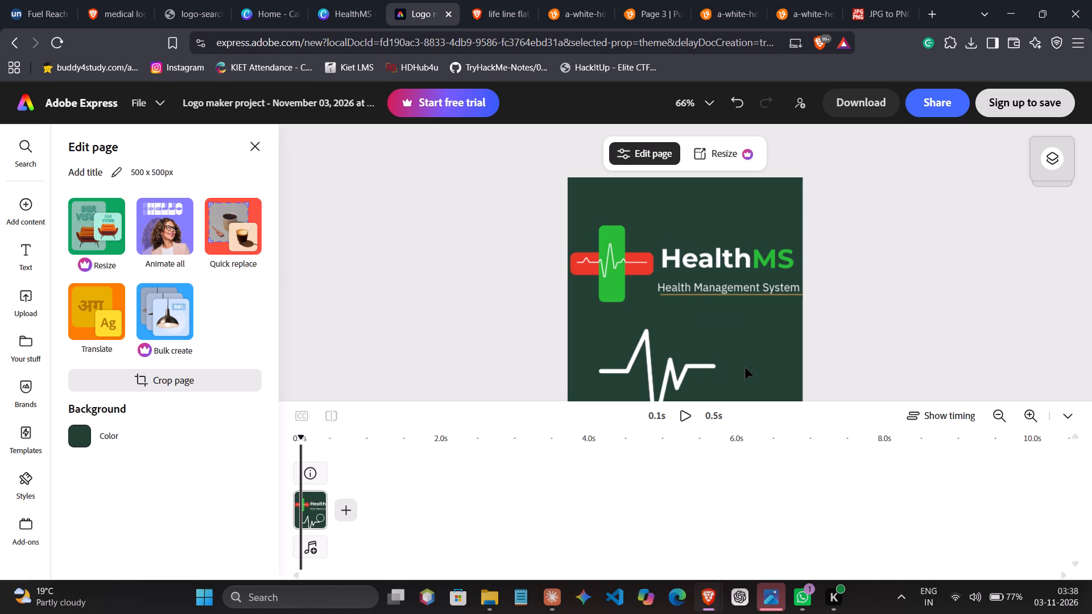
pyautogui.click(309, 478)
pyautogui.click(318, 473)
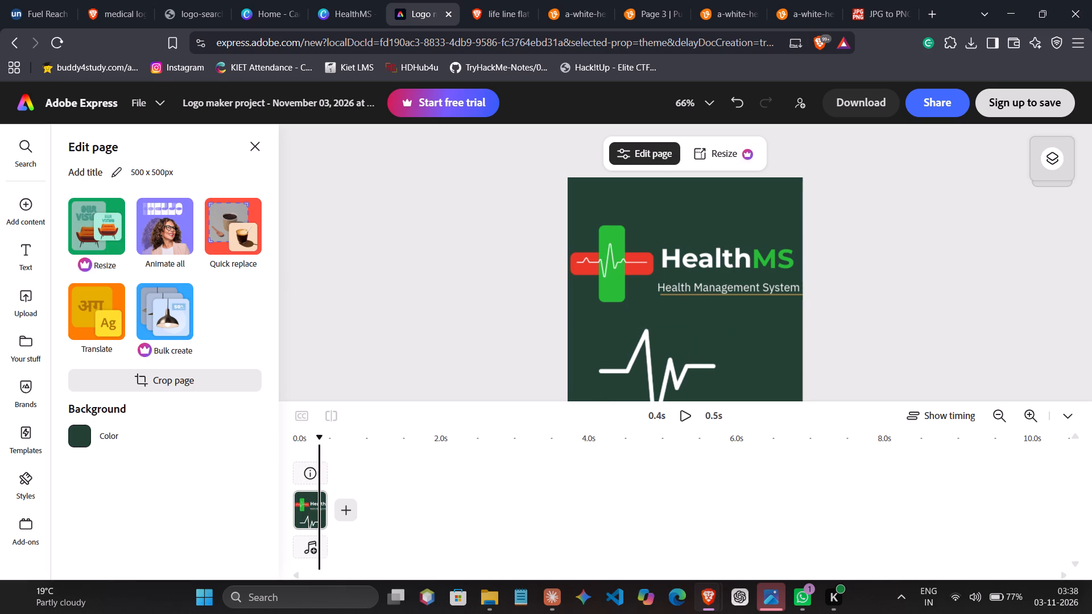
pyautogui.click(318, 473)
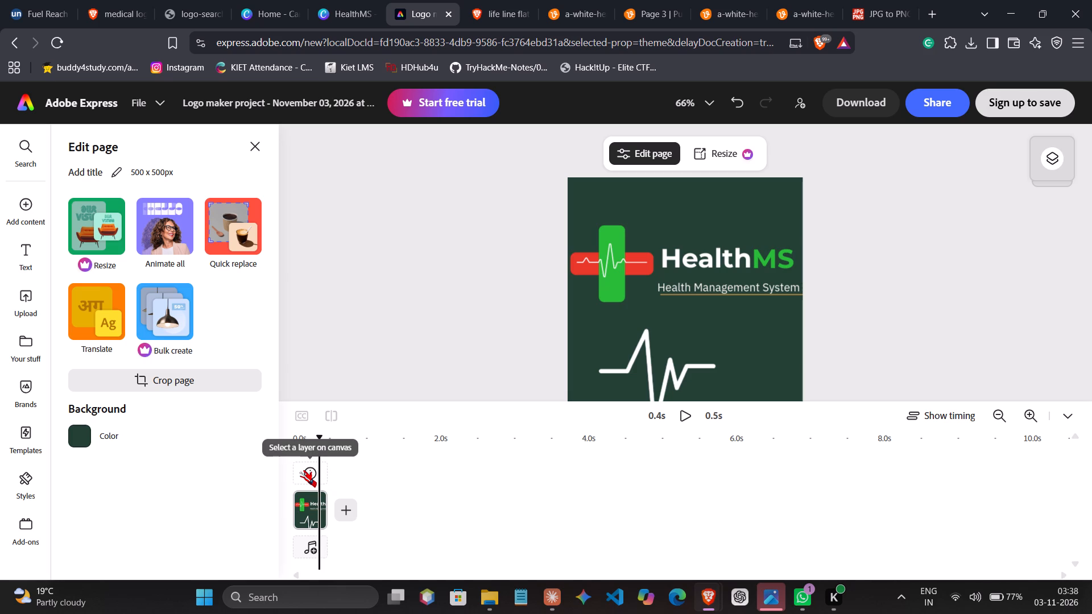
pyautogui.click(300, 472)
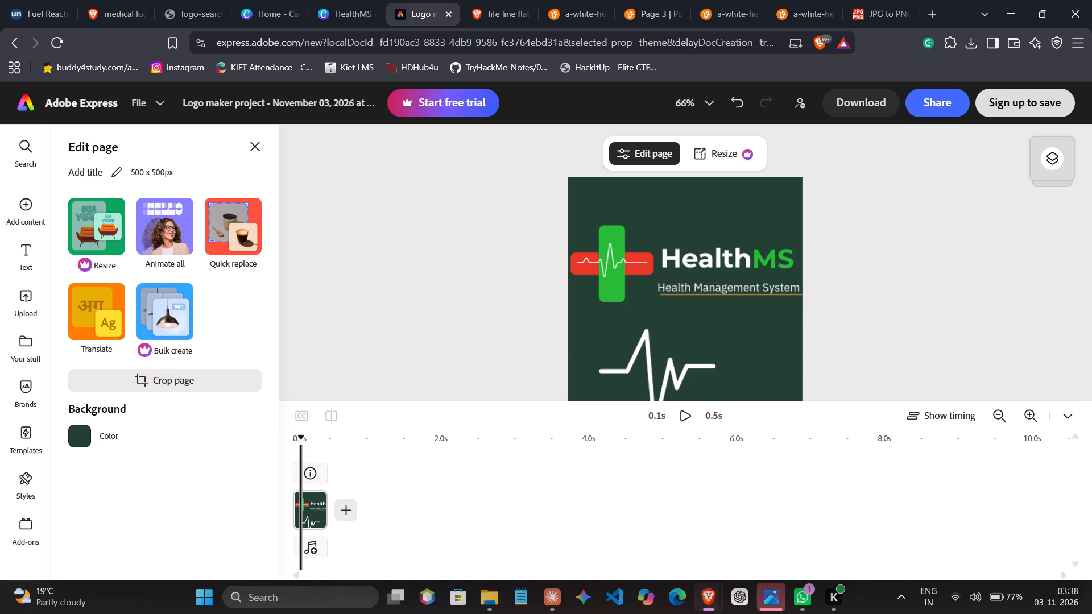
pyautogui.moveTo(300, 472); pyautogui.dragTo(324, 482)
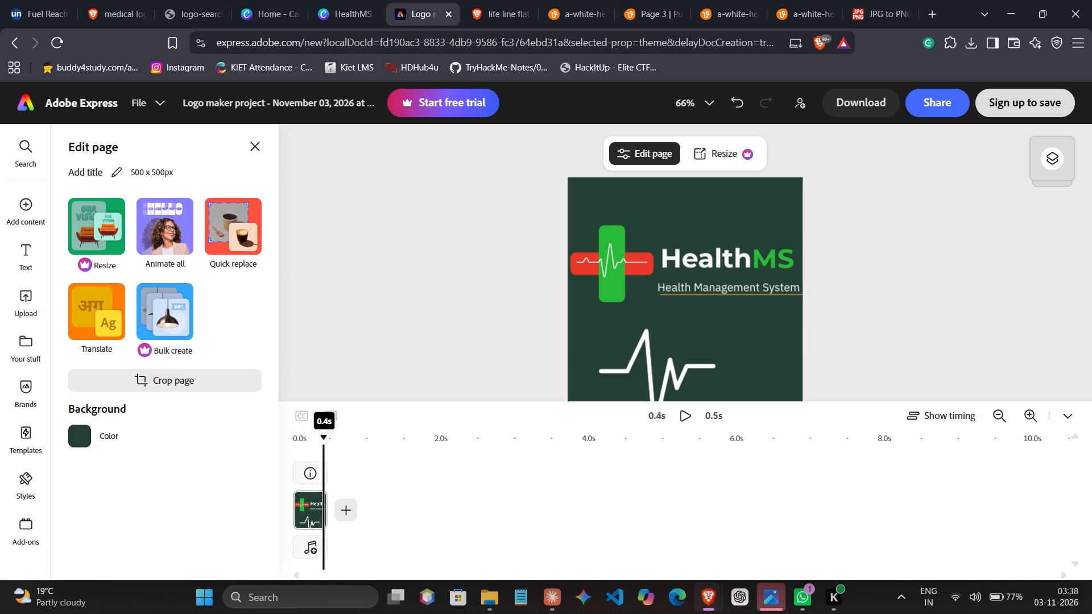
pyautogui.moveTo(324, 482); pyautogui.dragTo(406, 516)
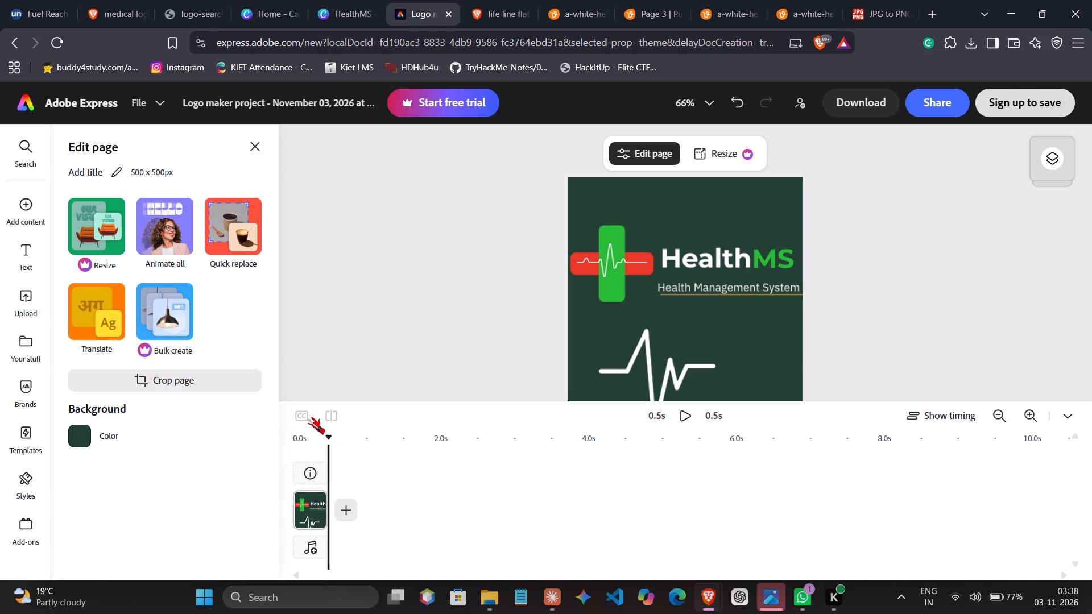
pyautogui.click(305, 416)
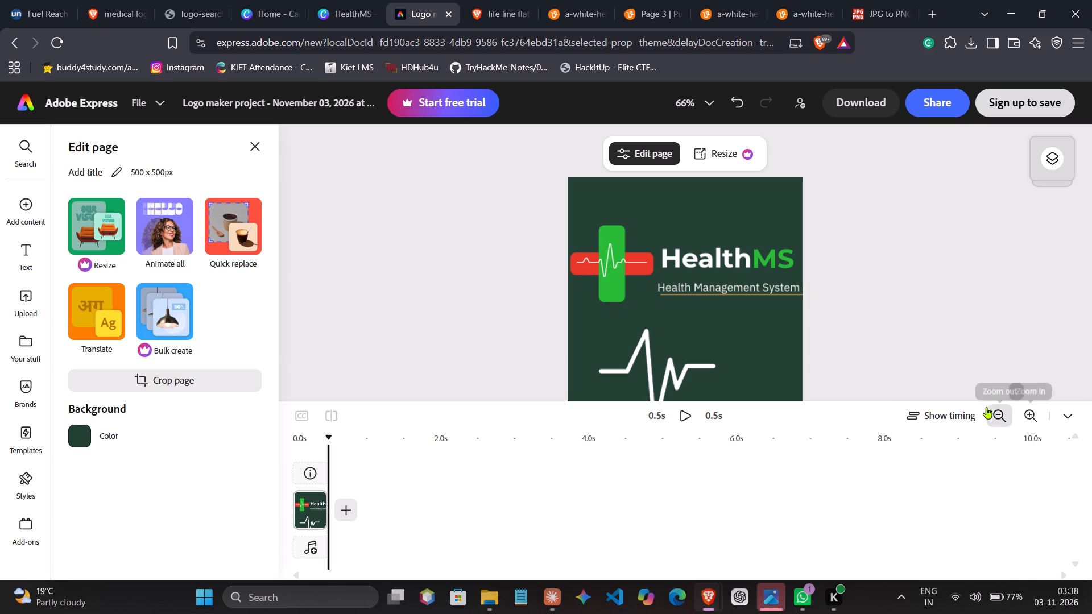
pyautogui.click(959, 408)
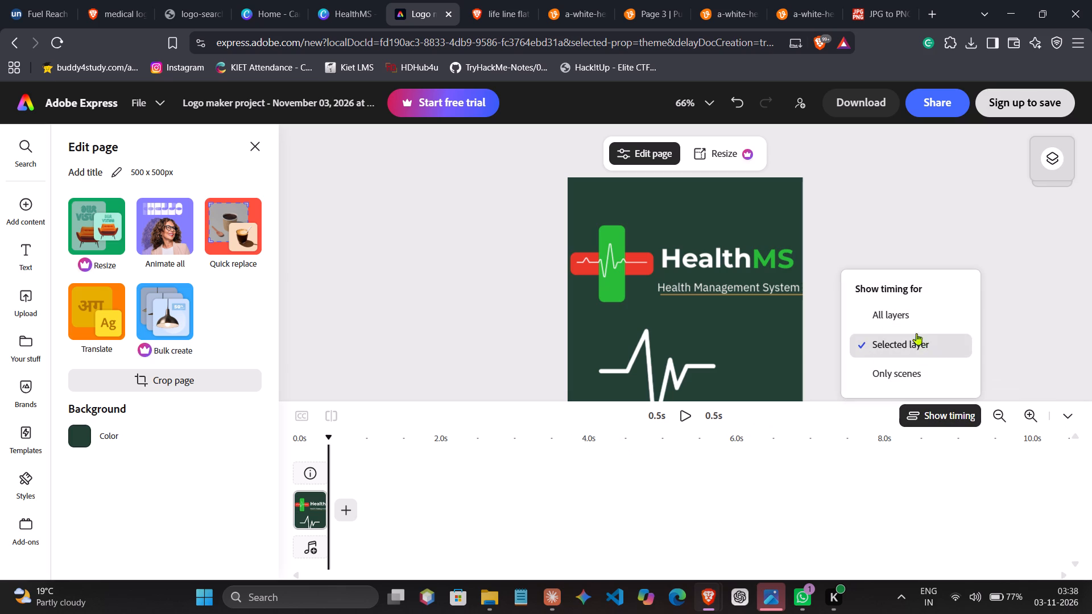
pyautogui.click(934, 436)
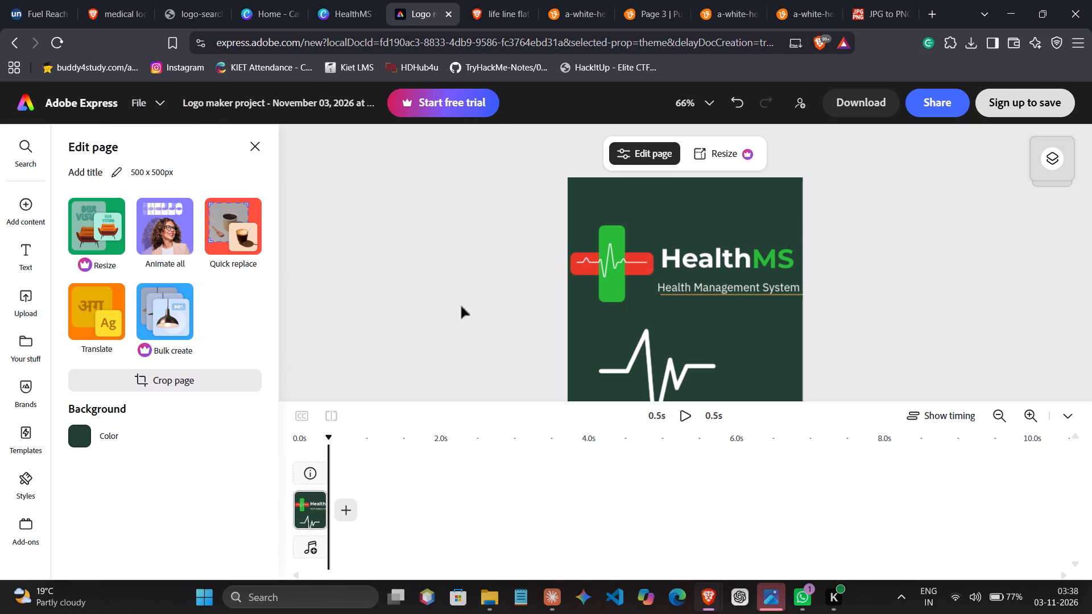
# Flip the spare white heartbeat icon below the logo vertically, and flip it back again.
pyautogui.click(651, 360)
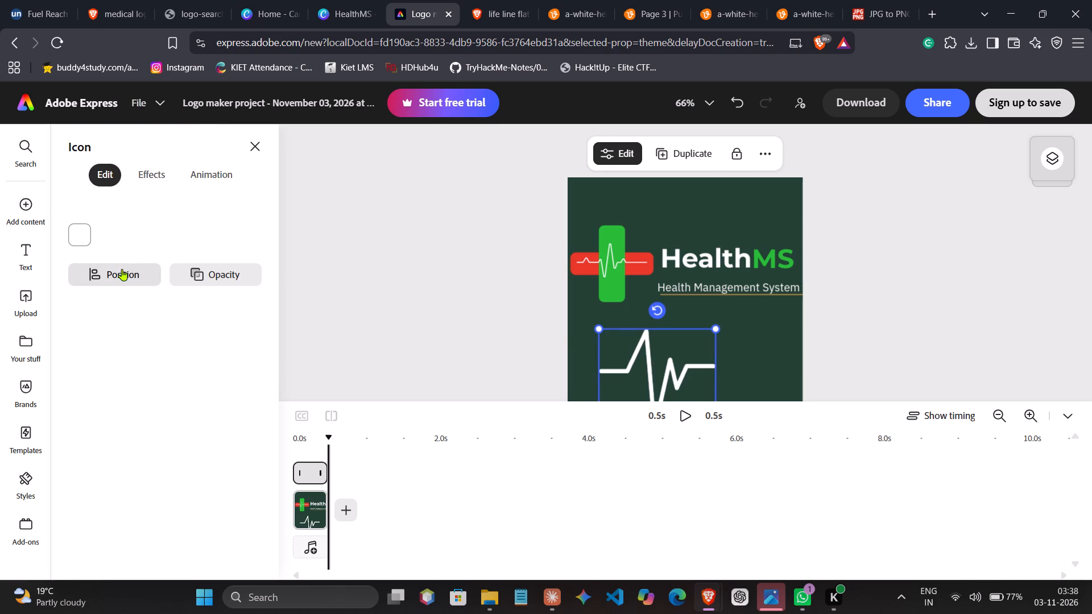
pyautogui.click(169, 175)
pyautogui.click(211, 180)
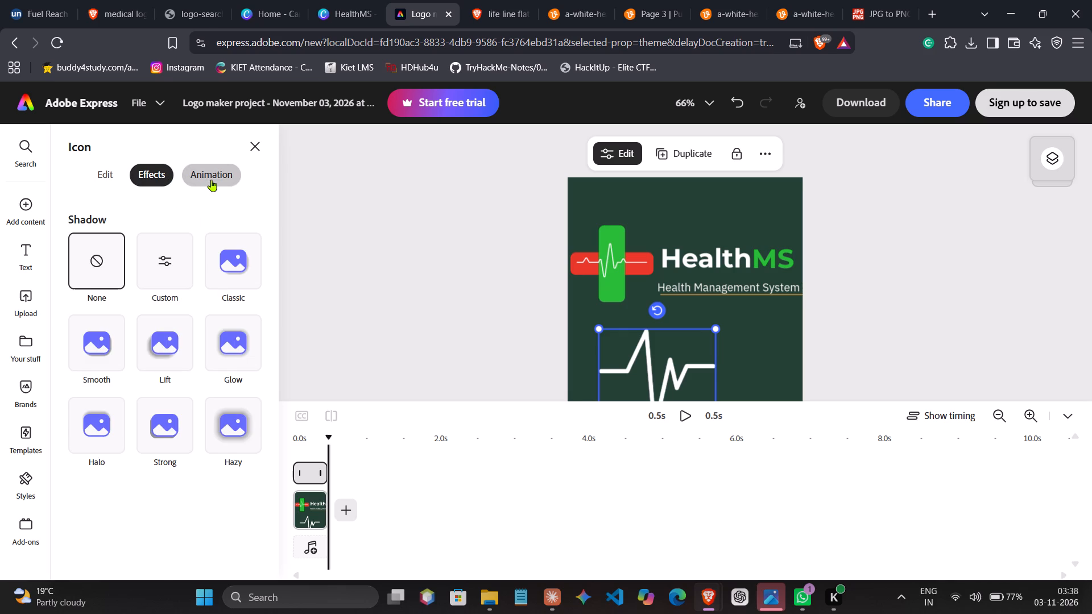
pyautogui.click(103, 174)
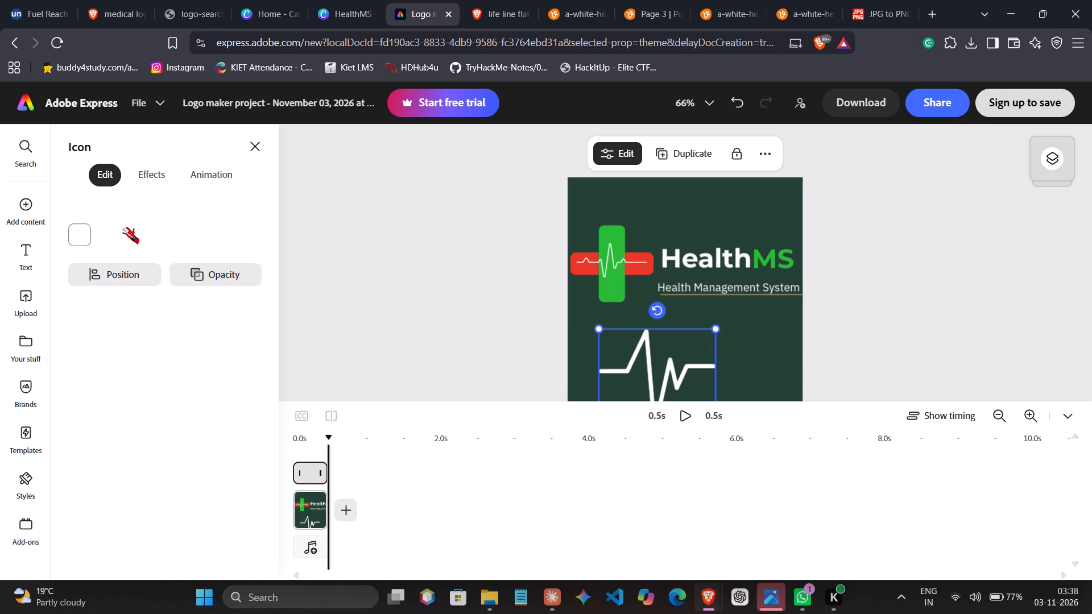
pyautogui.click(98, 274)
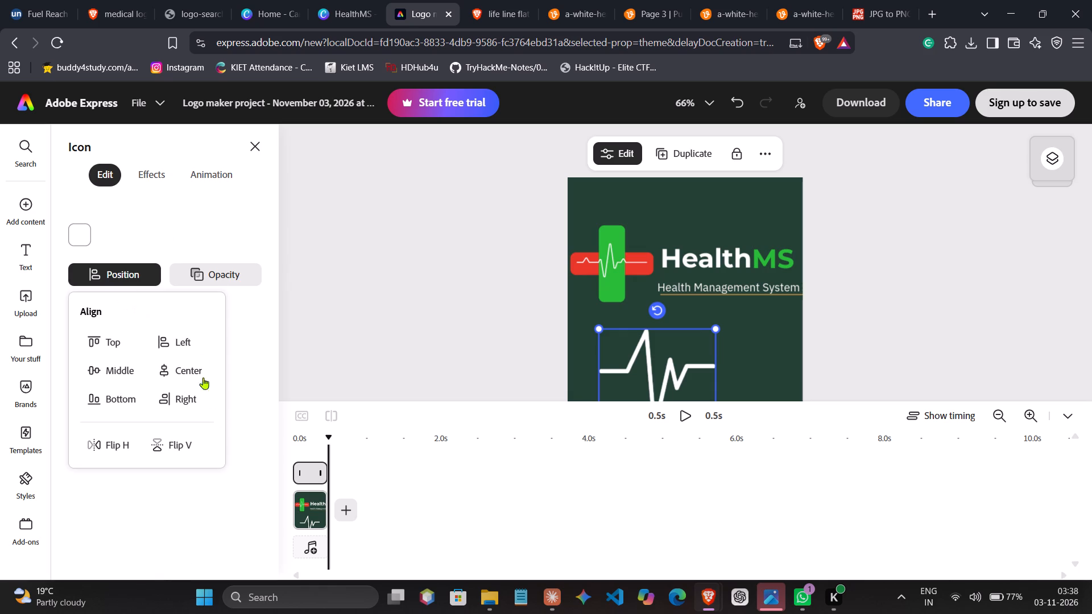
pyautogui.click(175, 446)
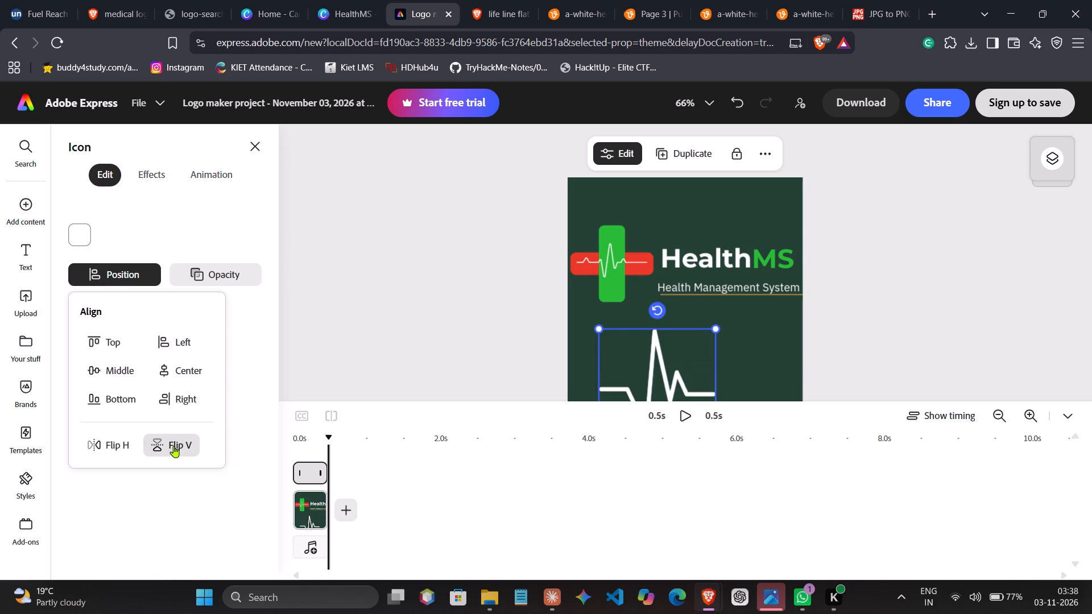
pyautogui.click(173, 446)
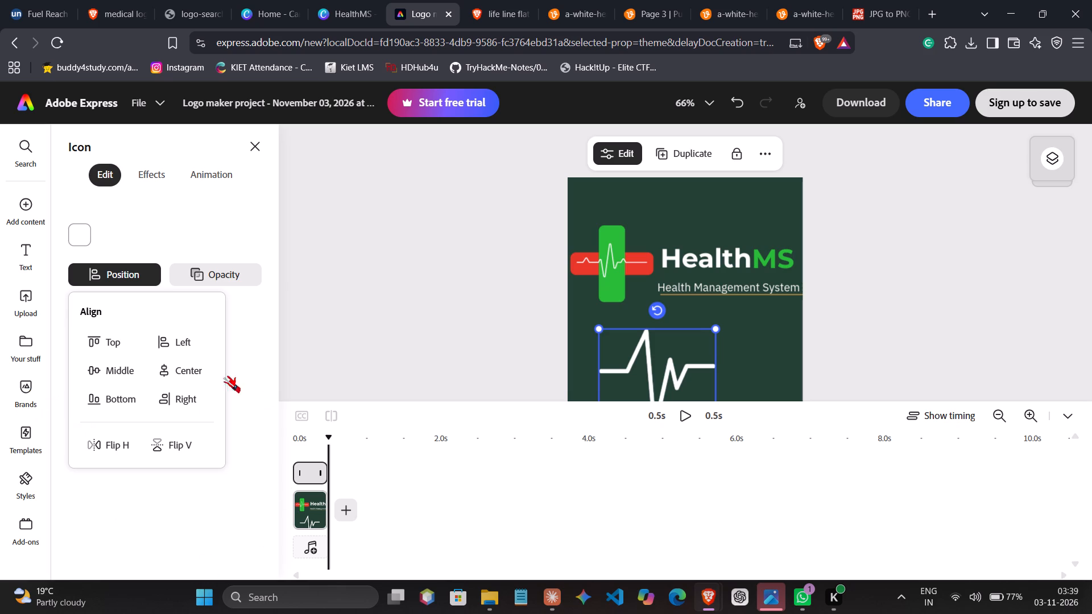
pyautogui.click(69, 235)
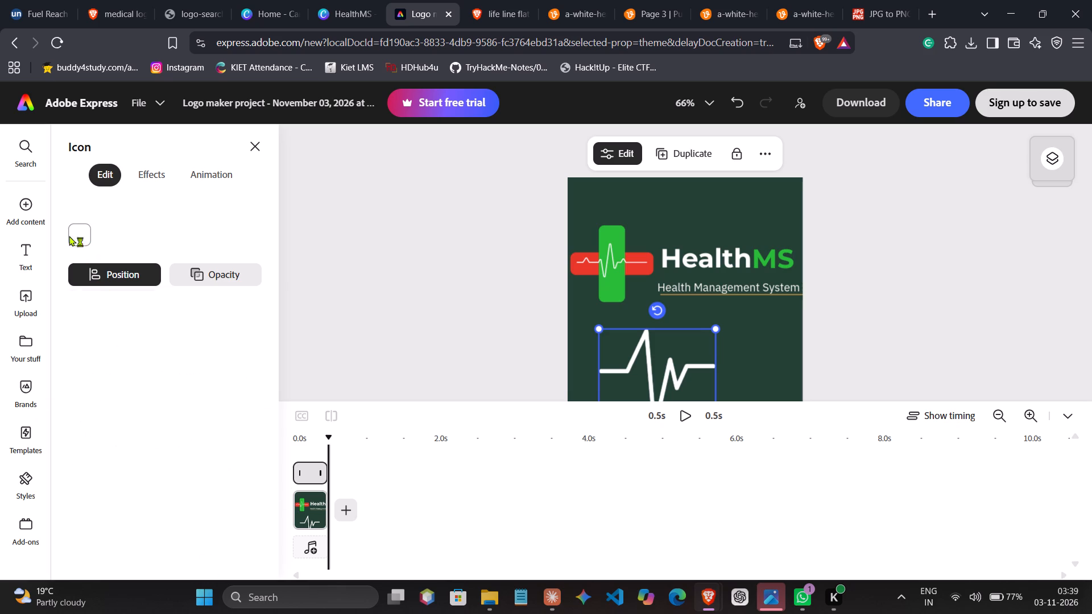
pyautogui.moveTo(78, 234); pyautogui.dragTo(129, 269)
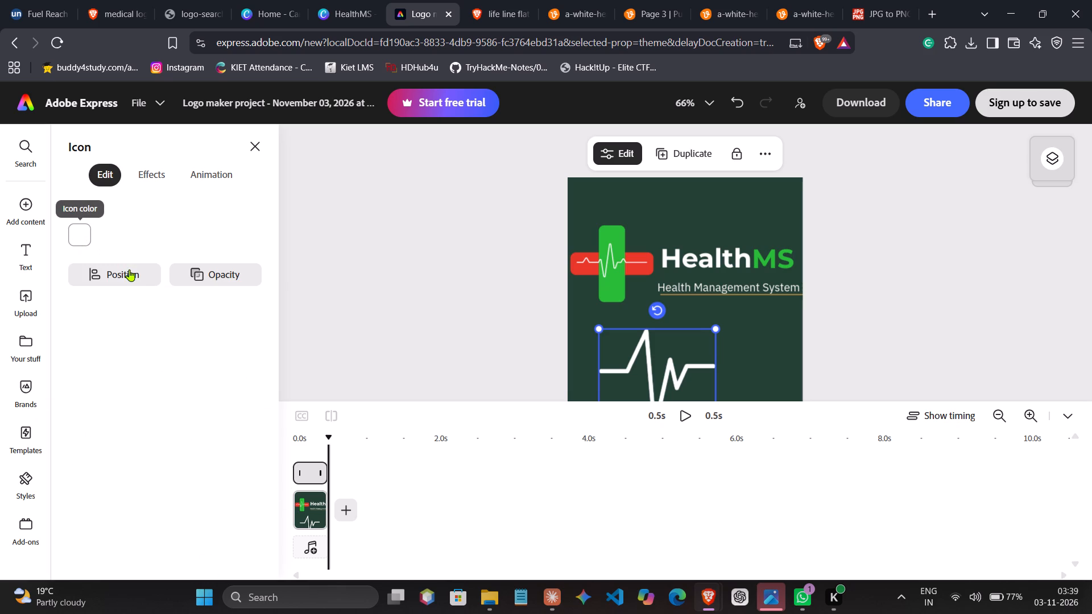
# Browse the charts, tables and grids in the Charts and grids library.
pyautogui.moveTo(129, 269); pyautogui.dragTo(131, 271)
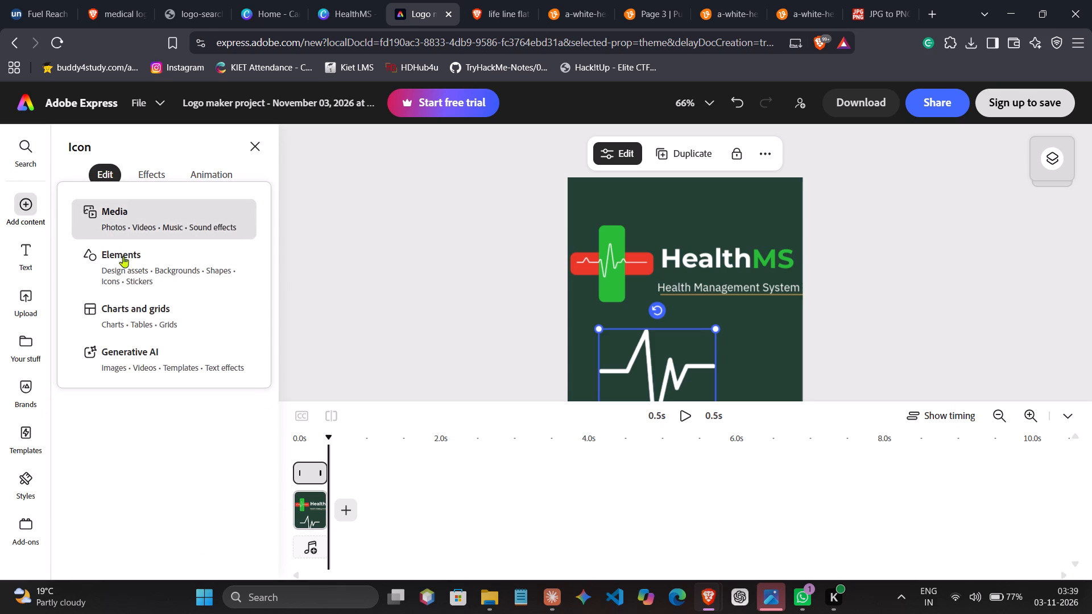
pyautogui.click(134, 317)
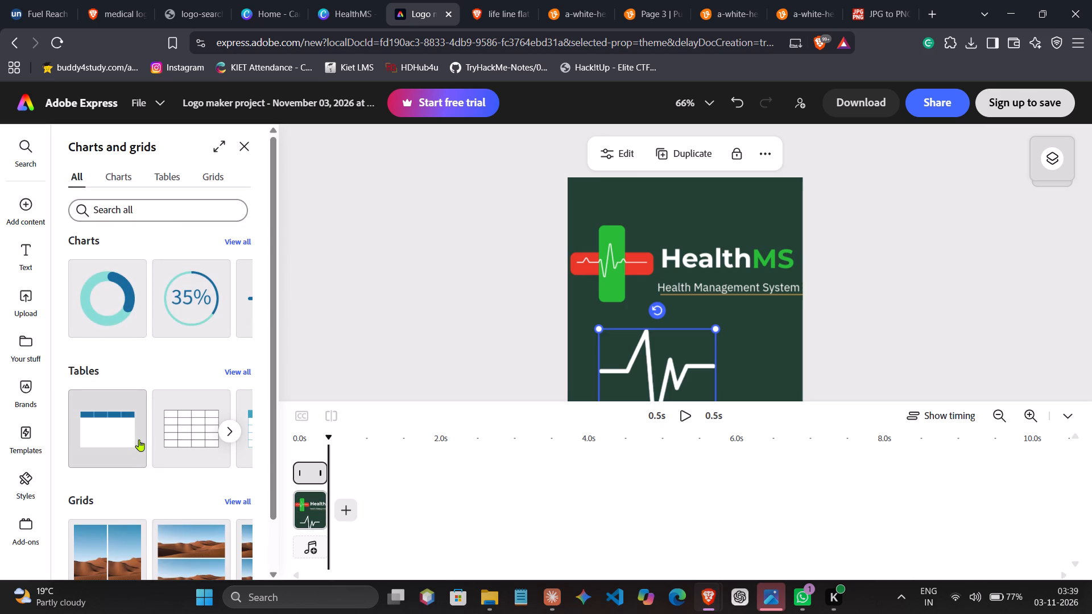
pyautogui.scroll(-2, 139, 439)
pyautogui.hscroll(-5, 164, 397)
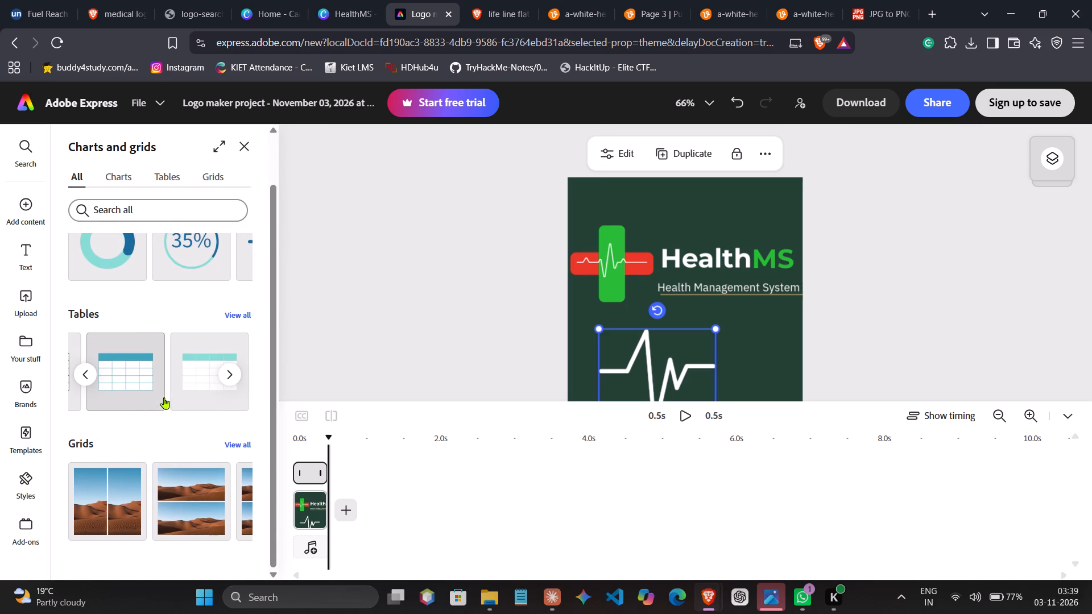
pyautogui.hscroll(-5, 164, 397)
pyautogui.hscroll(-5, 173, 255)
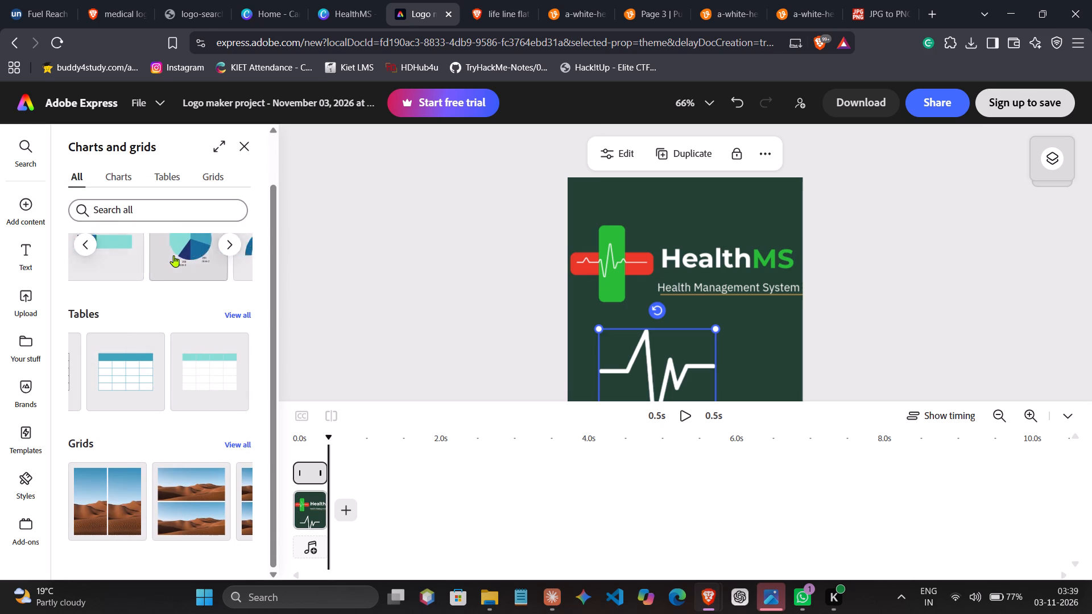
pyautogui.scroll(2, 173, 255)
pyautogui.hscroll(-1, 173, 255)
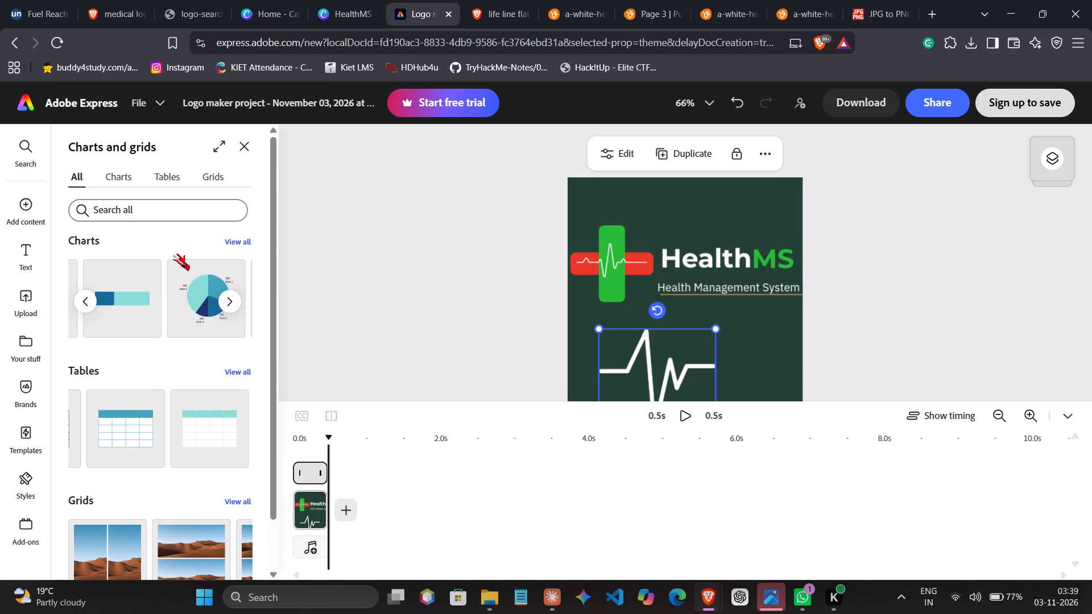
pyautogui.hscroll(-3, 173, 255)
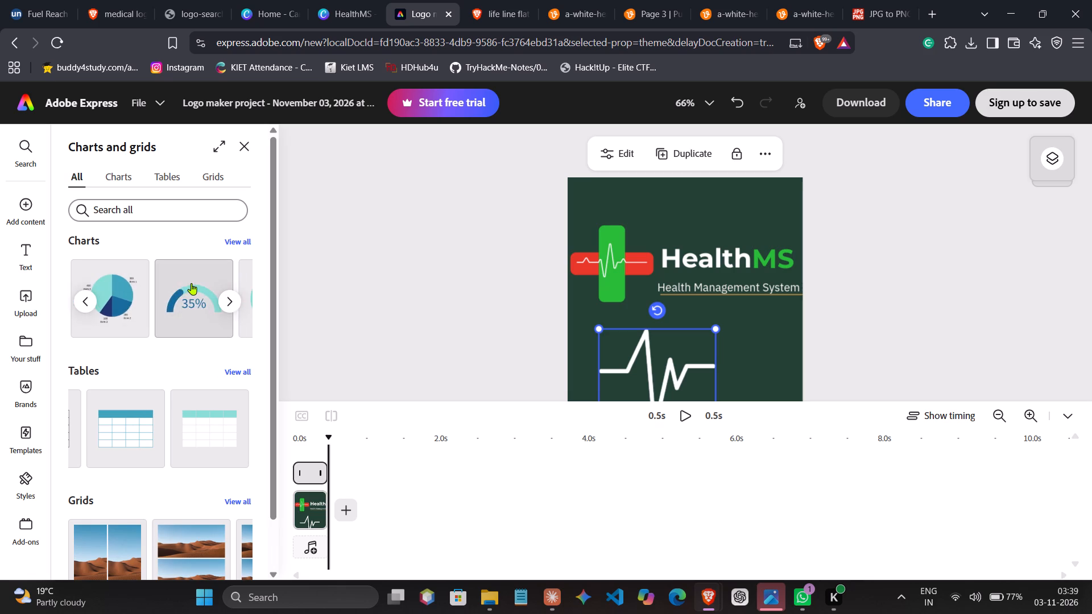
pyautogui.hscroll(-5, 191, 283)
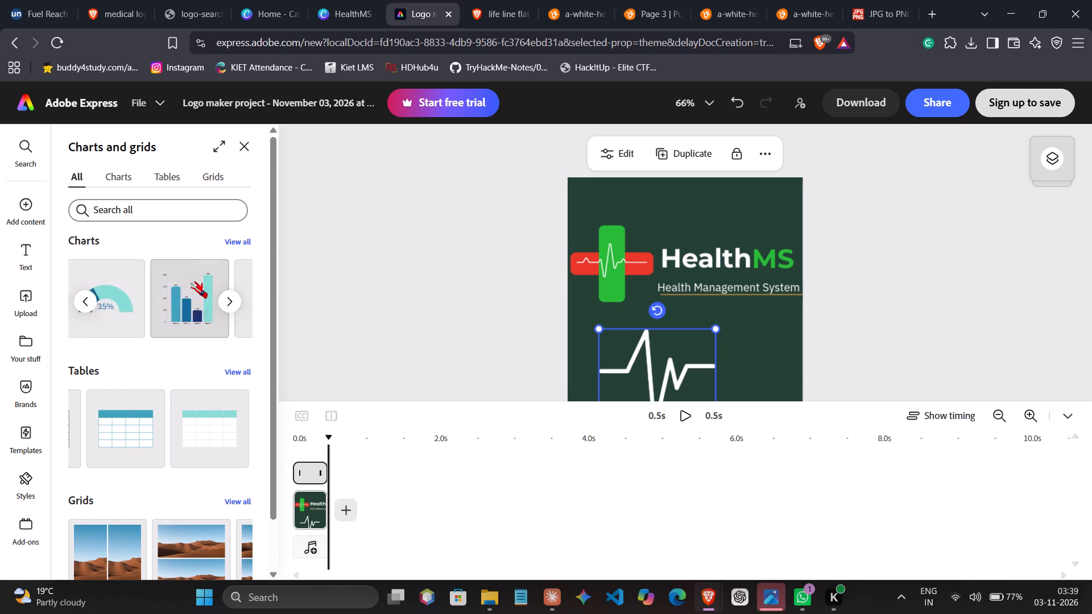
pyautogui.hscroll(-12, 191, 283)
pyautogui.scroll(-3, 191, 283)
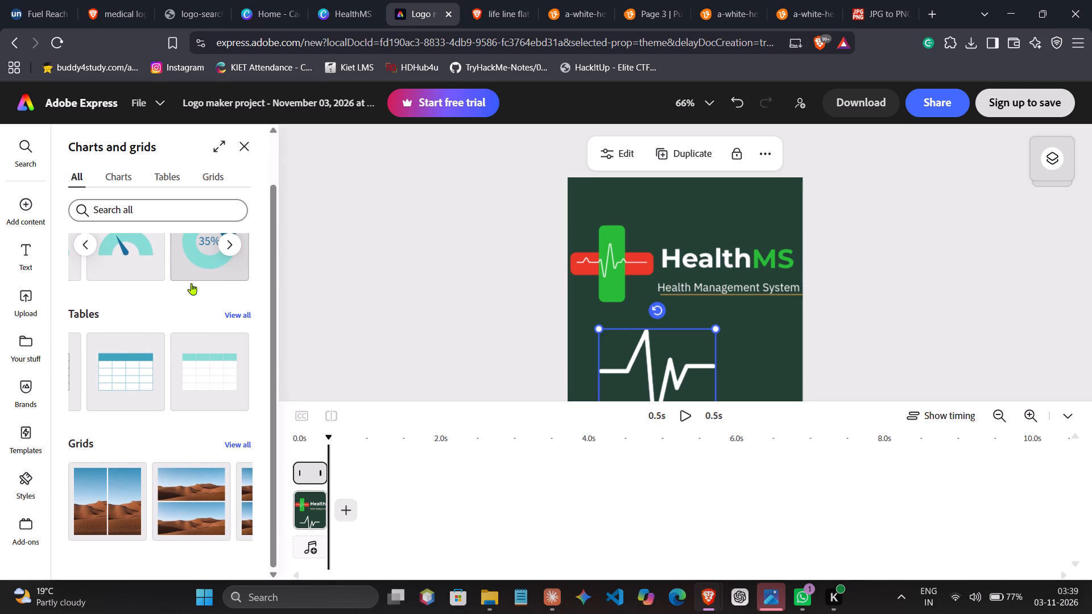
pyautogui.scroll(-3, 191, 283)
# Search the Charts and grids library for "ring shield" and look through the matching items.
pyautogui.click(135, 207)
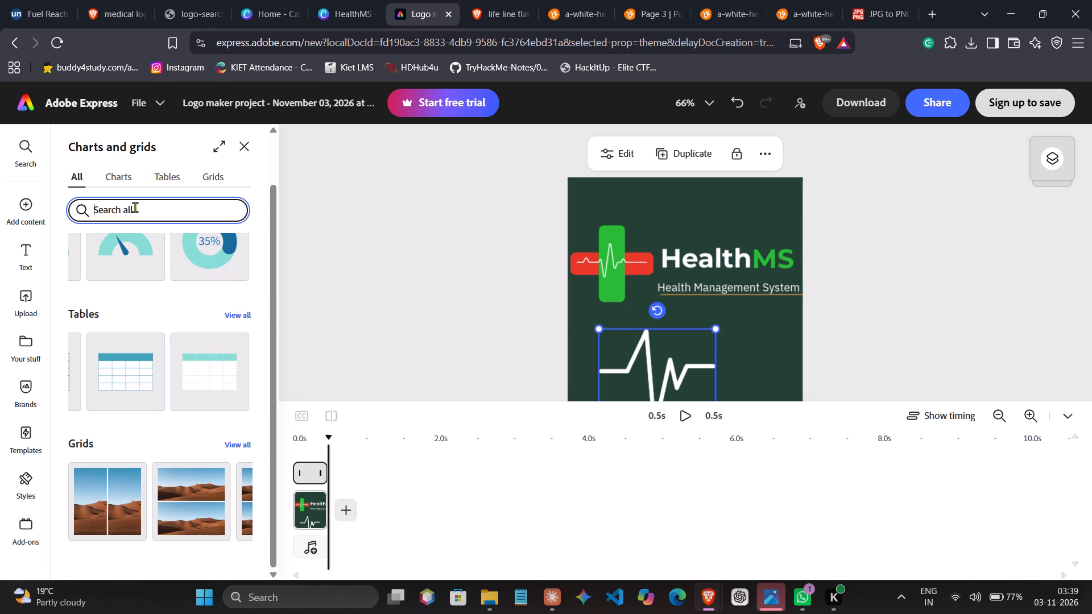
pyautogui.write('ring shield')
pyautogui.press('Return')
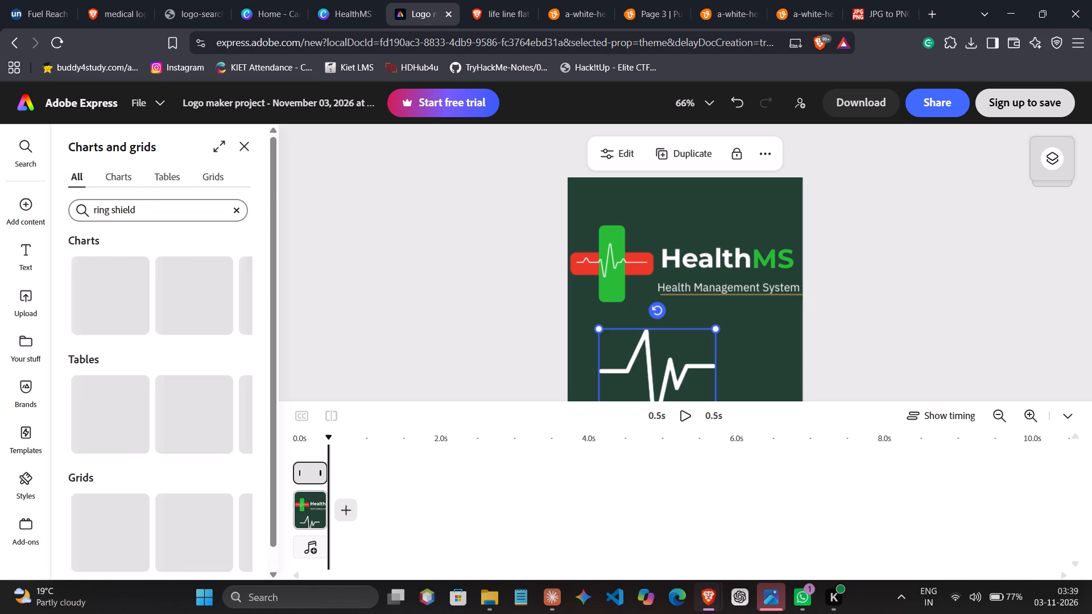
pyautogui.scroll(-2, 169, 347)
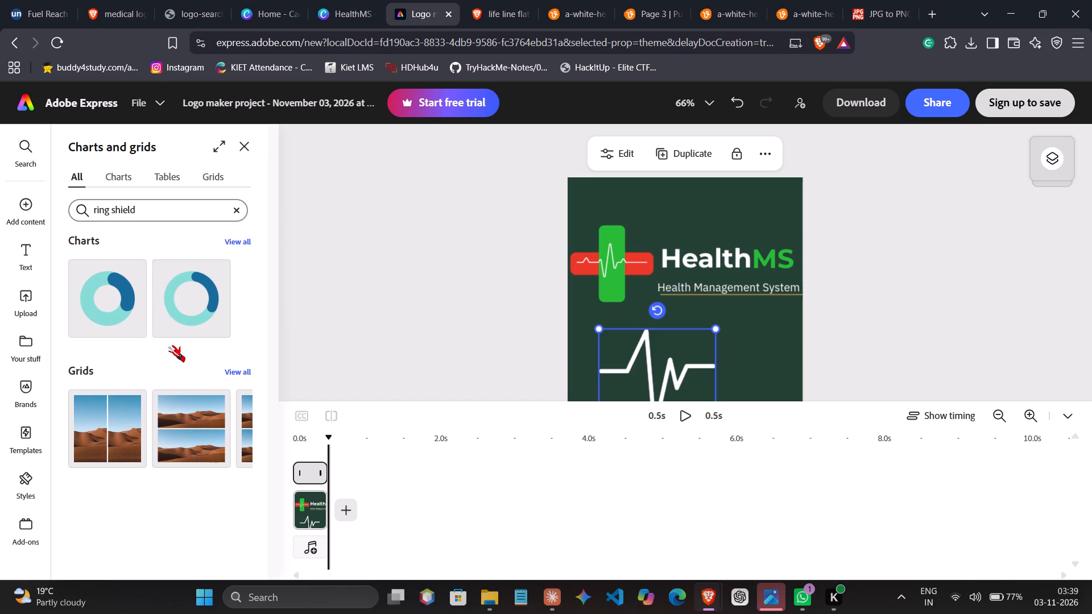
pyautogui.scroll(-1, 169, 347)
pyautogui.hscroll(-3, 169, 347)
pyautogui.scroll(-2, 169, 347)
# Shrink the spare white heartbeat icon away so that only the one on the cross remains.
pyautogui.moveTo(652, 344); pyautogui.dragTo(677, 193)
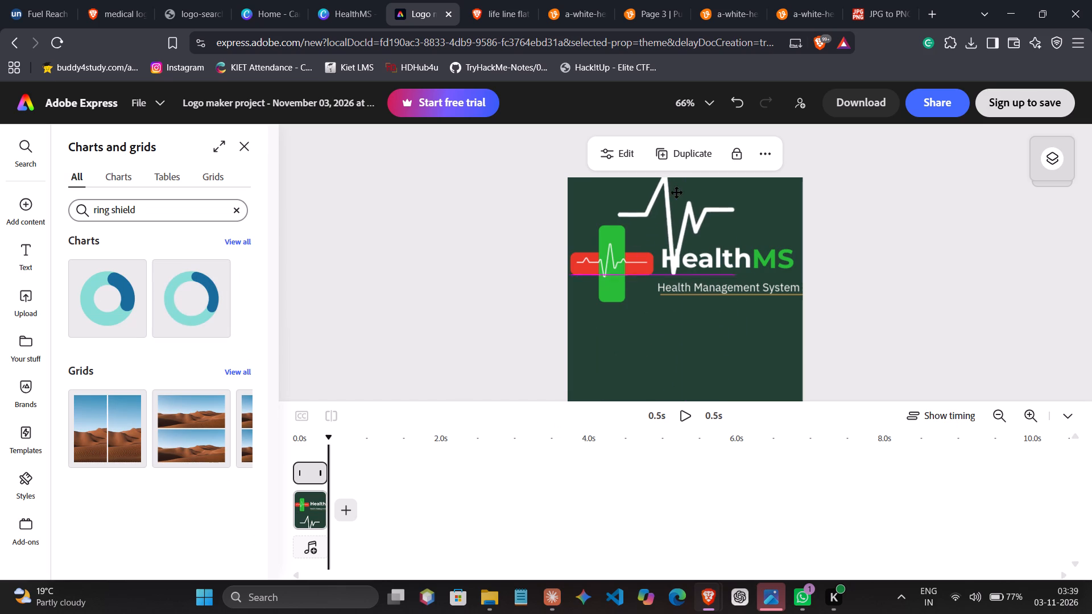
pyautogui.moveTo(677, 193); pyautogui.dragTo(688, 204)
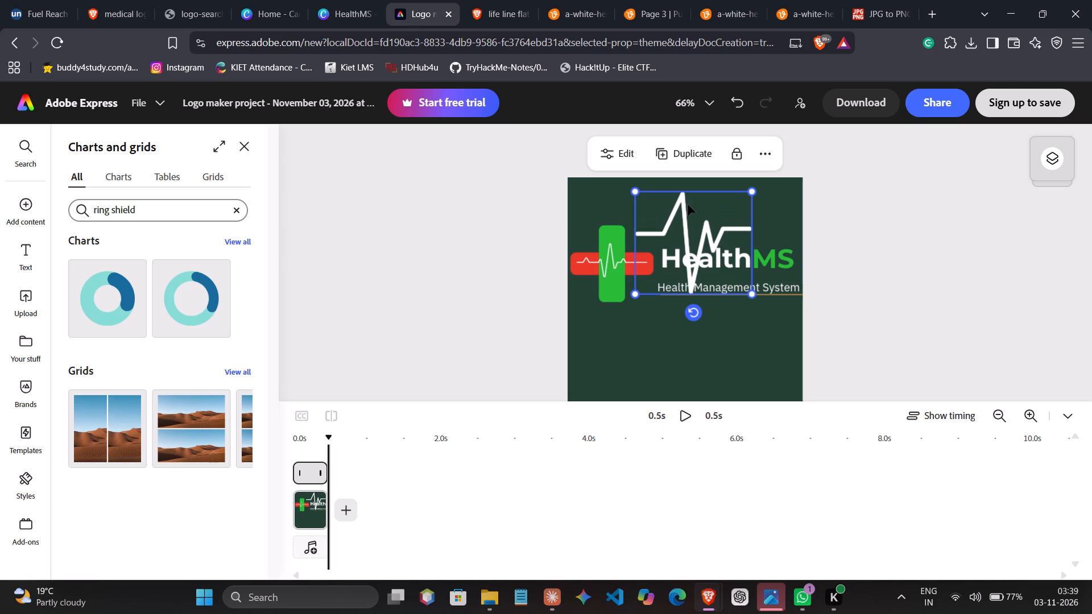
pyautogui.moveTo(755, 293); pyautogui.dragTo(692, 224)
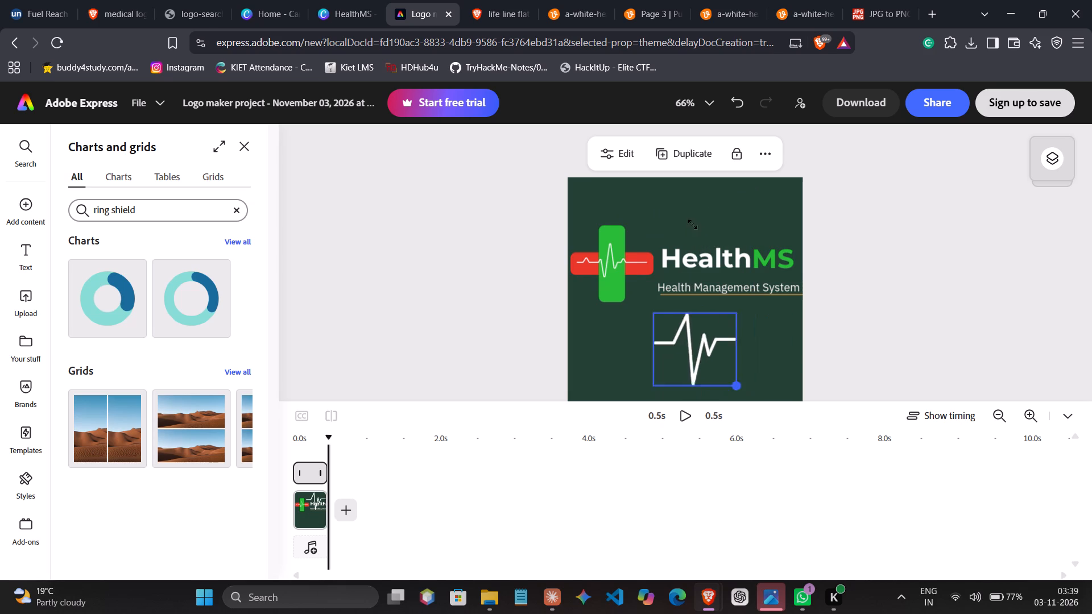
pyautogui.moveTo(692, 224); pyautogui.dragTo(591, 89)
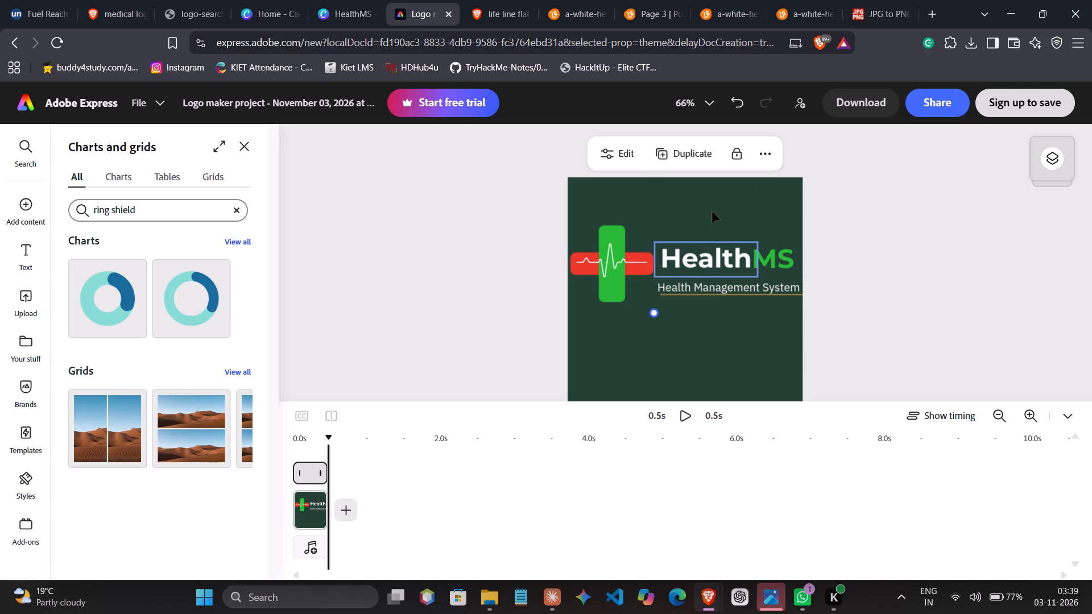
pyautogui.click(712, 211)
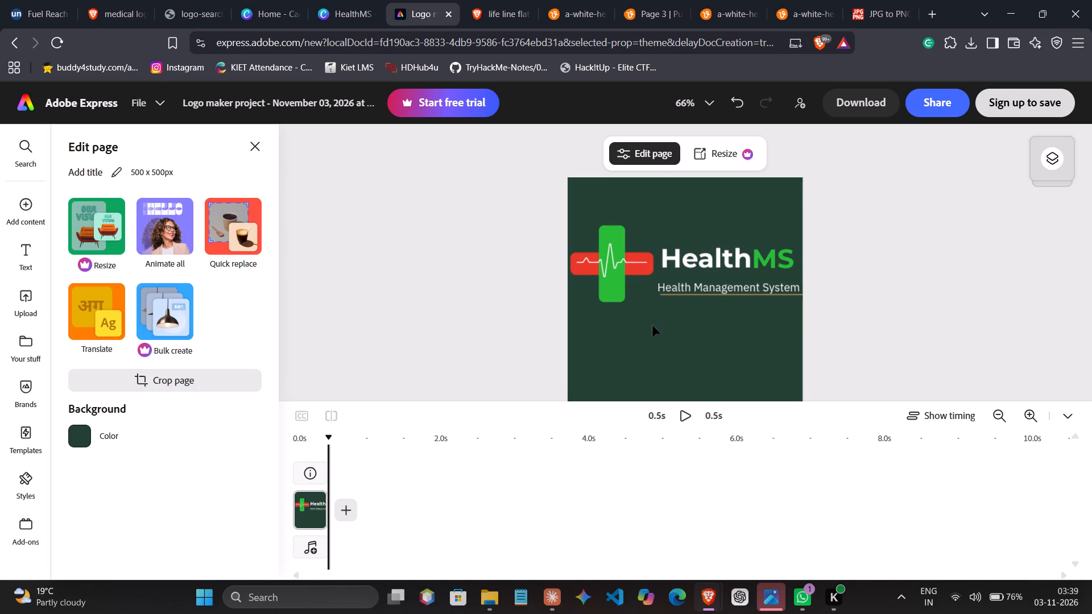
pyautogui.click(655, 327)
pyautogui.click(655, 327)
# Move the "Health Management System" tagline up closer beneath HealthMS, with the gold line following just under it.
pyautogui.moveTo(679, 287); pyautogui.dragTo(679, 275)
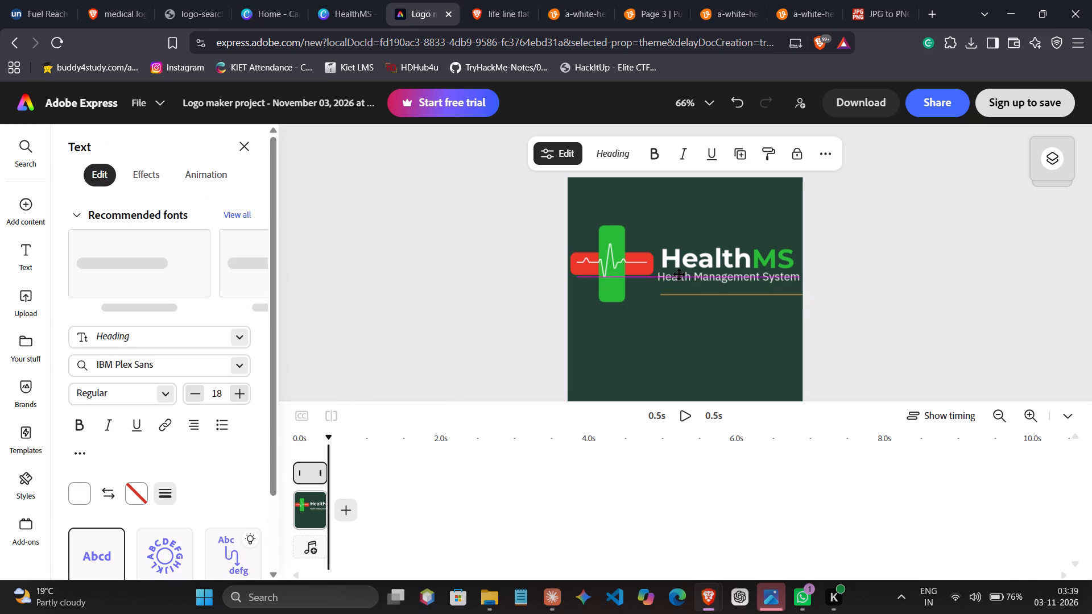
pyautogui.moveTo(679, 275); pyautogui.dragTo(679, 277)
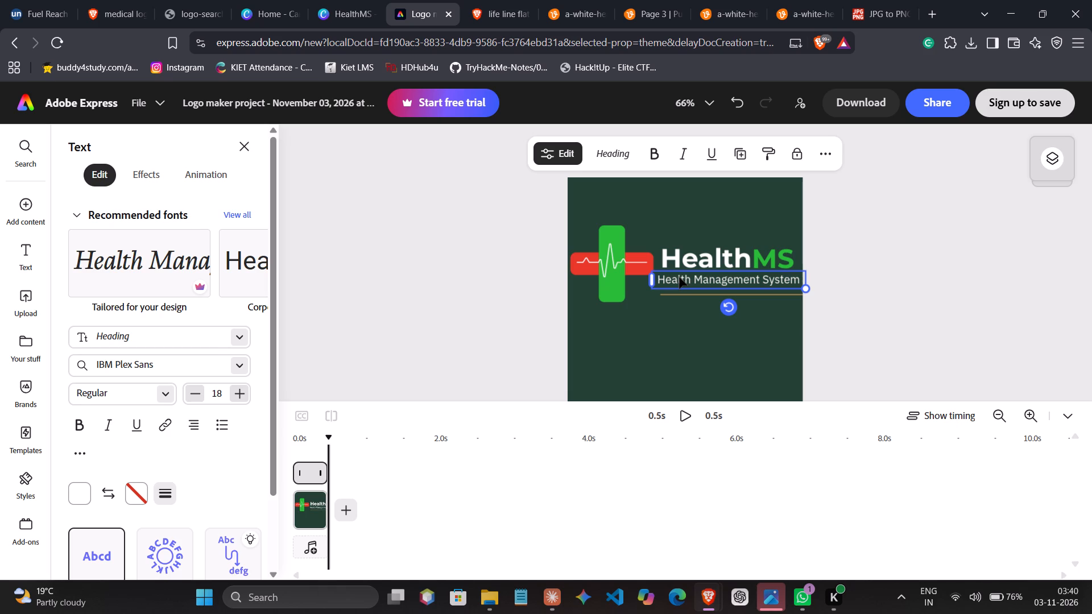
pyautogui.click(684, 293)
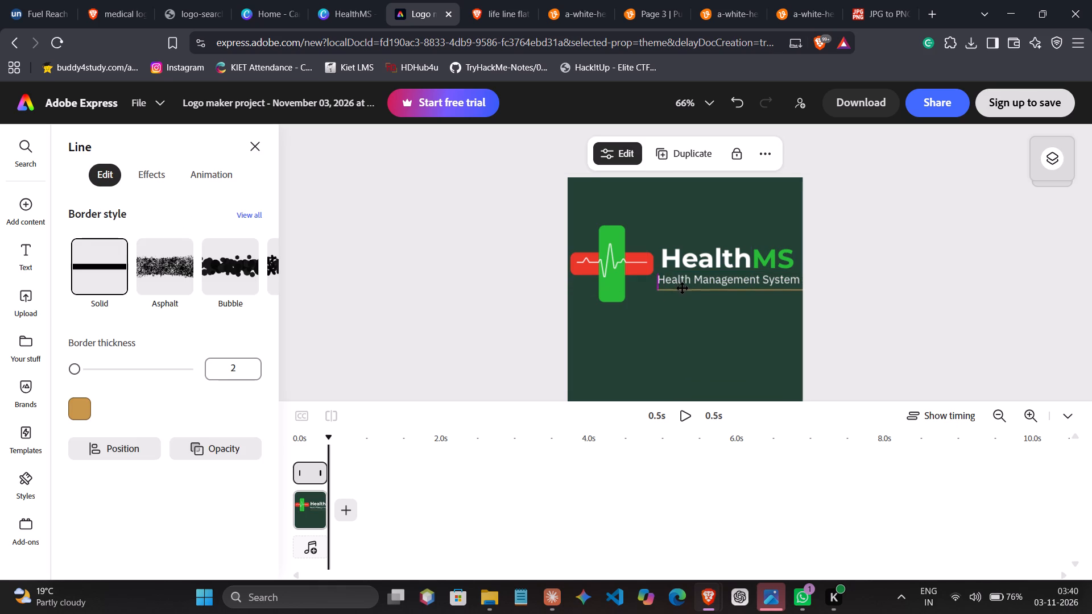
pyautogui.click(679, 317)
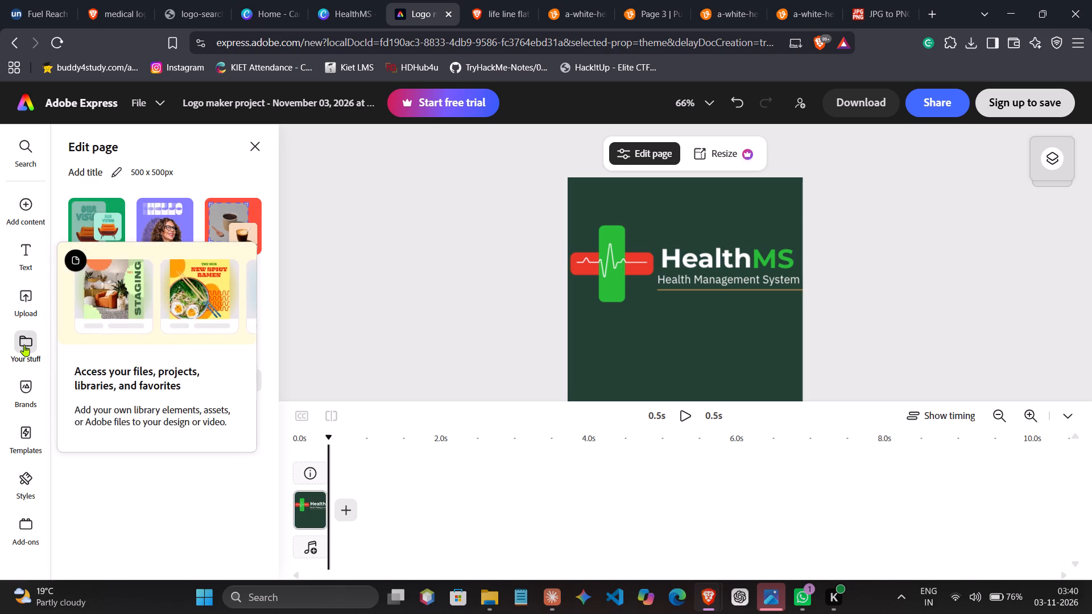
# Look at the recommended page styles and the current Joschmi Regular page style.
pyautogui.click(29, 489)
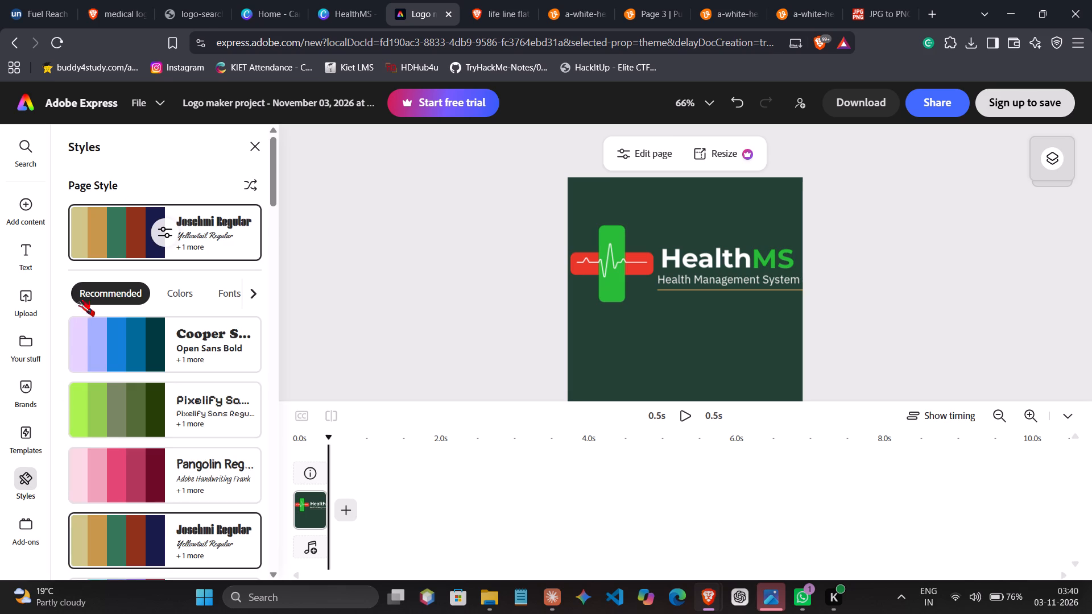
pyautogui.click(123, 227)
pyautogui.doubleClick(123, 227)
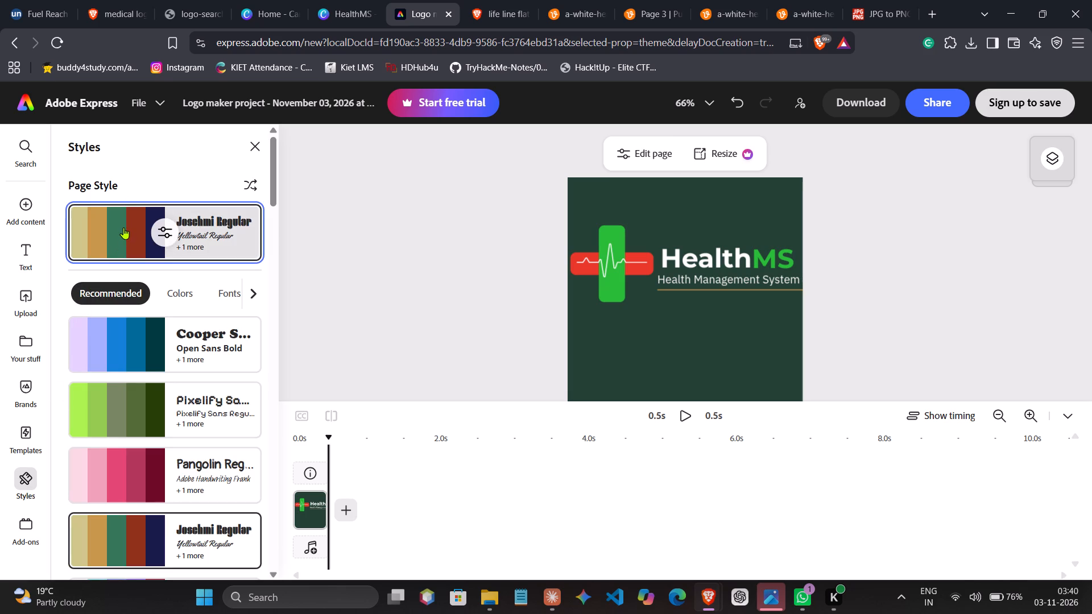
pyautogui.click(494, 364)
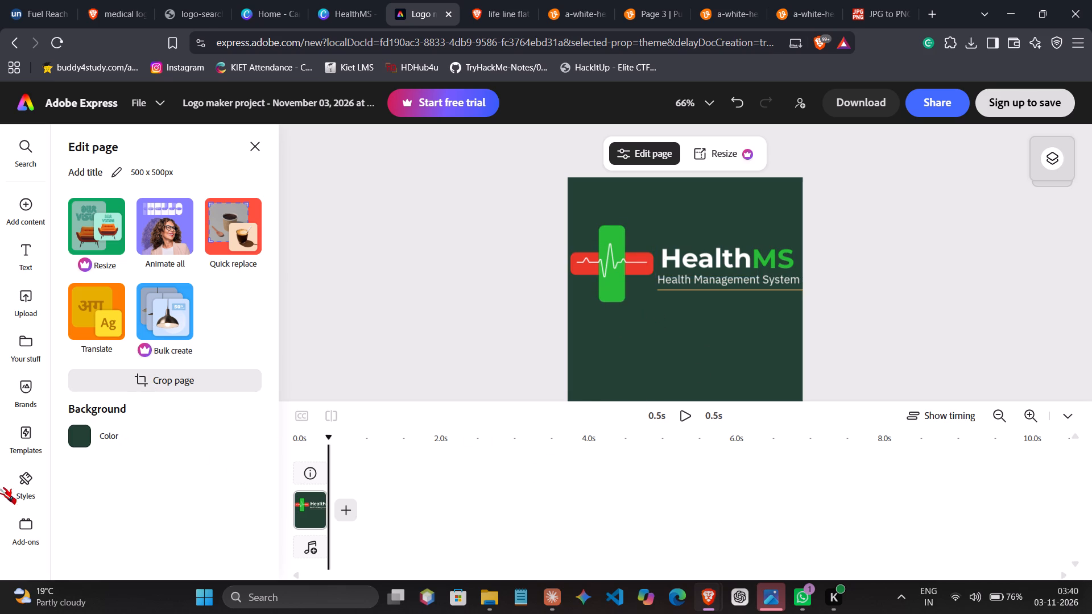
# Hide the timeline to enlarge the canvas area.
pyautogui.click(316, 476)
pyautogui.moveTo(316, 476); pyautogui.dragTo(437, 488)
pyautogui.click(1067, 415)
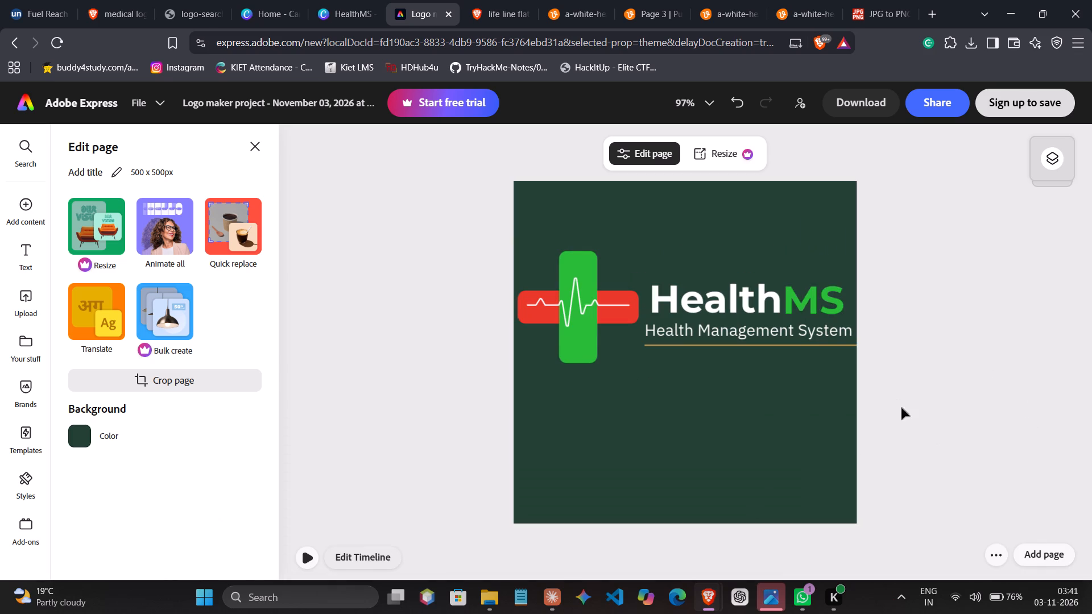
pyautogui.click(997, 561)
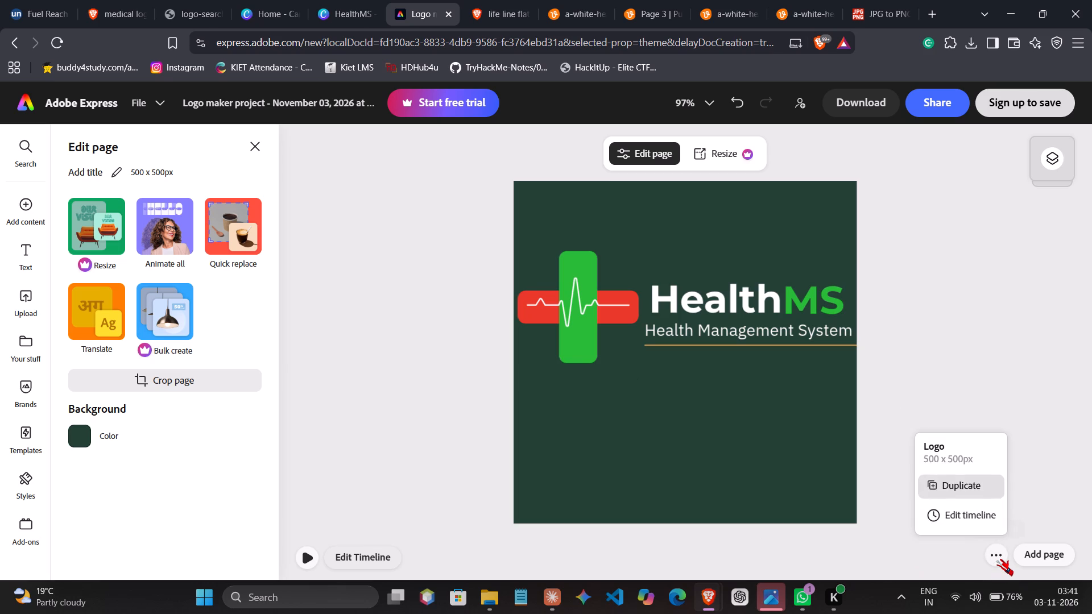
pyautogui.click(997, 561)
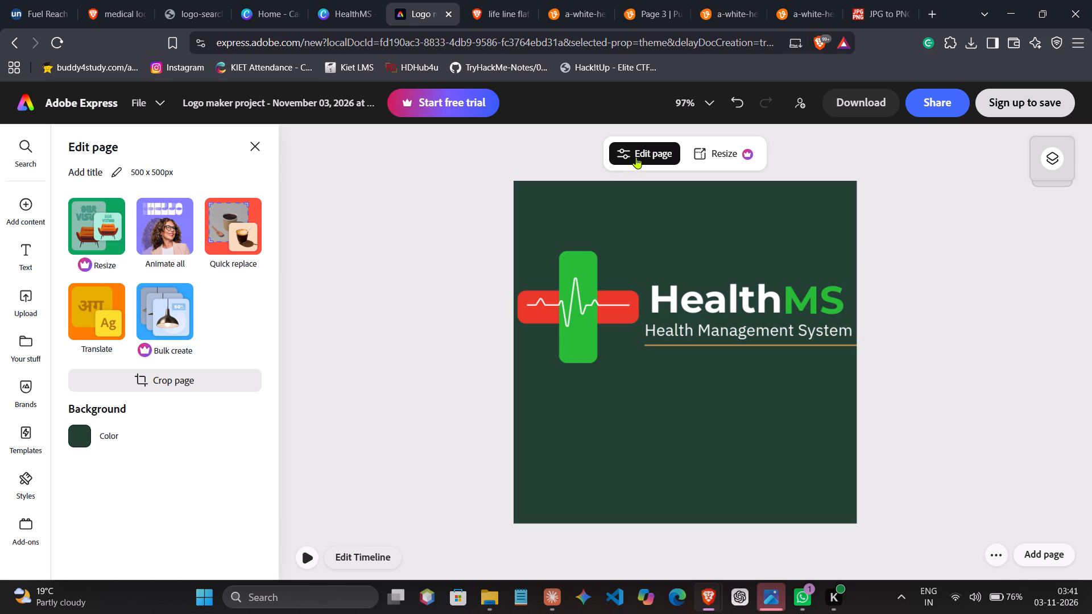
# Select all the logo elements together and send them to the back.
pyautogui.moveTo(541, 237); pyautogui.dragTo(833, 379)
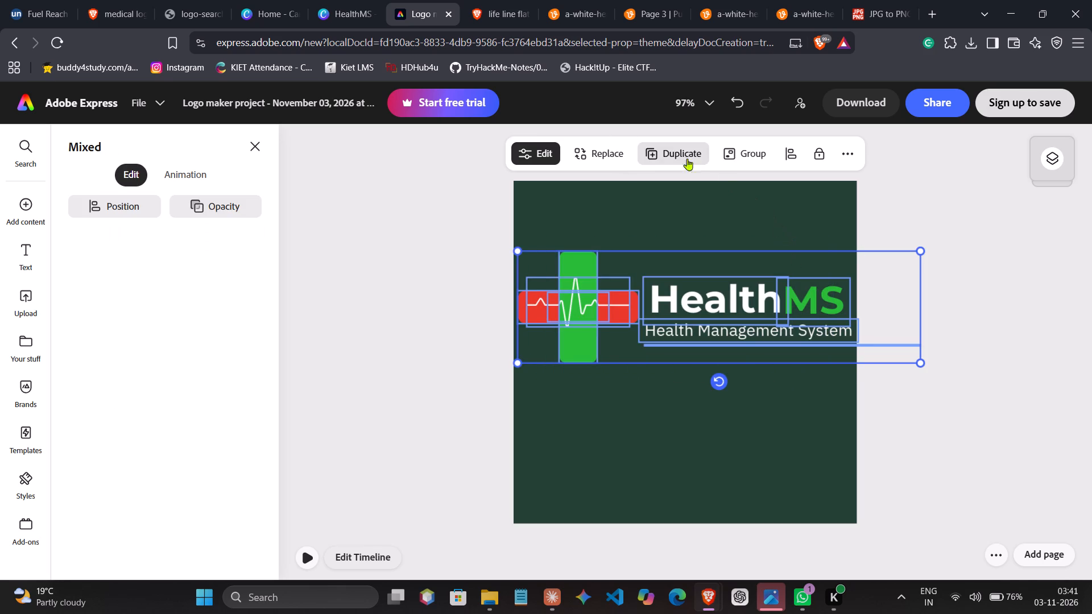
pyautogui.click(845, 157)
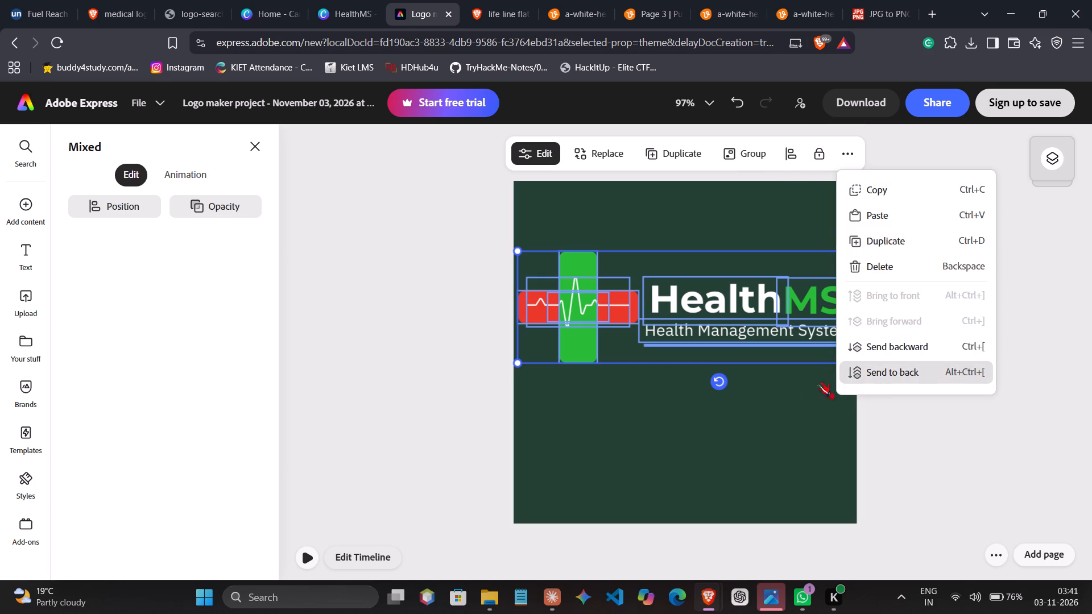
pyautogui.click(849, 376)
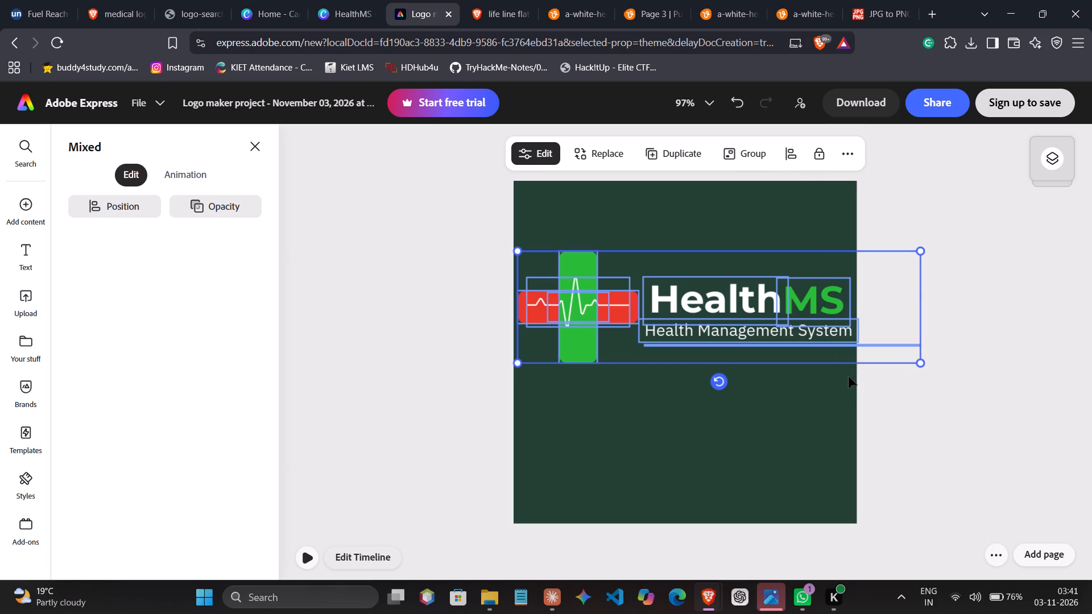
pyautogui.click(773, 453)
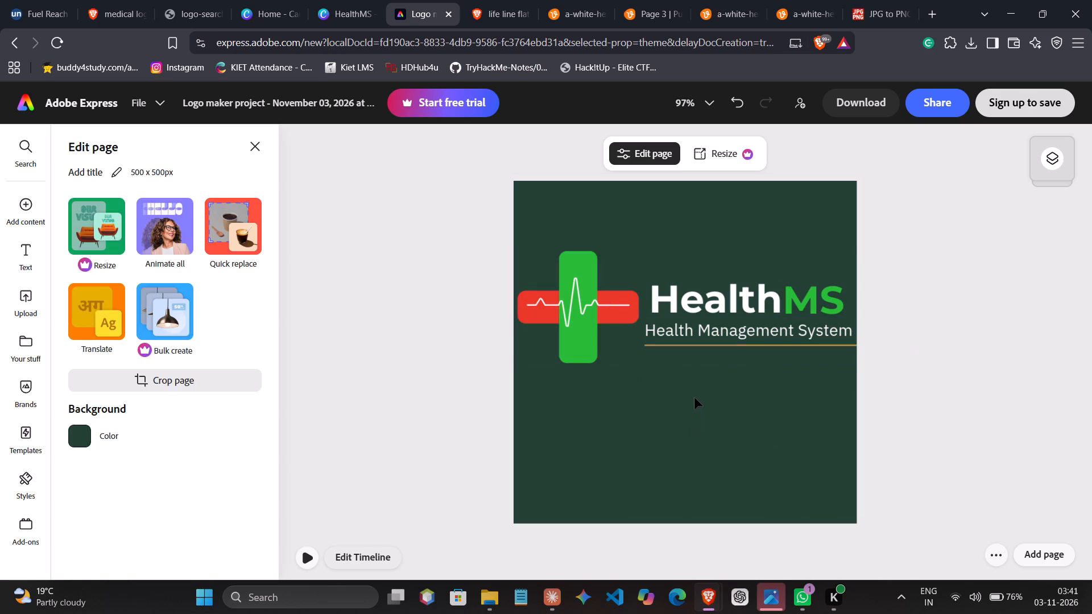
# Fit the gold line to the tagline's width by shortening its right end to the tagline's end and extending its left end slightly.
pyautogui.click(789, 344)
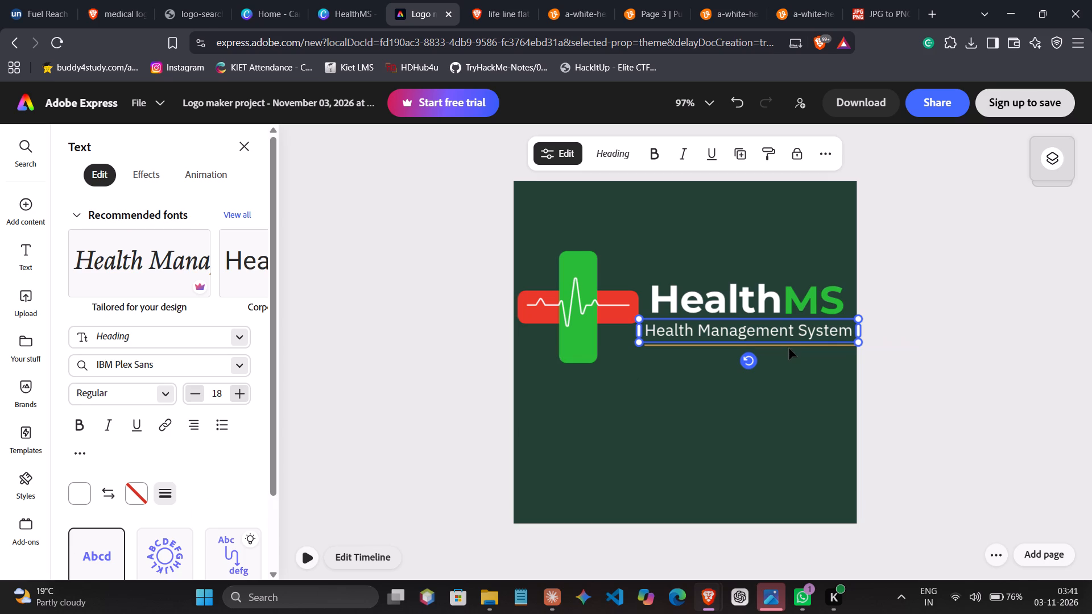
pyautogui.click(788, 345)
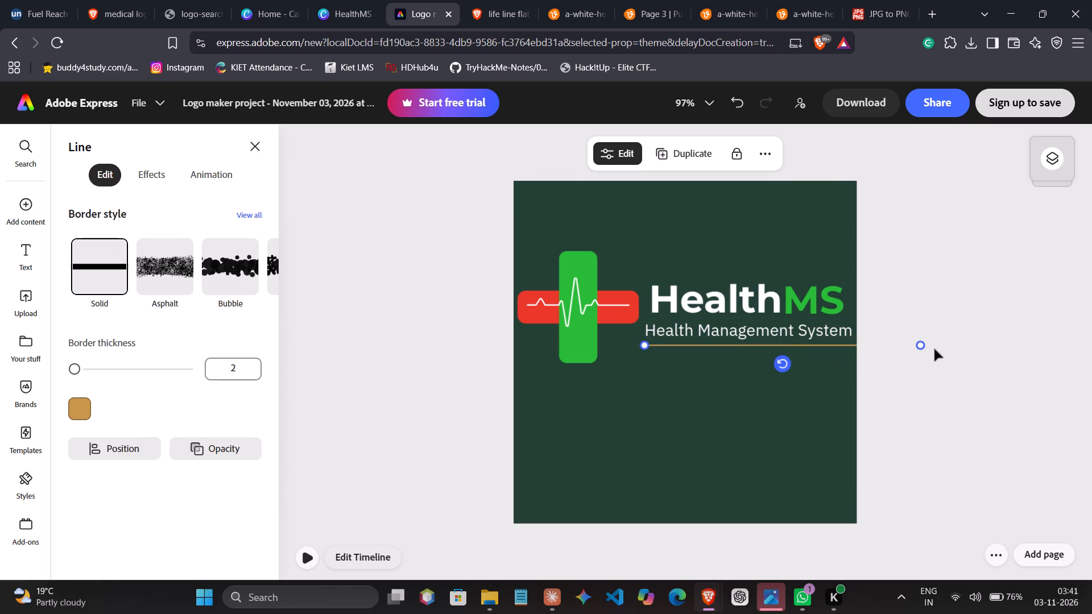
pyautogui.moveTo(921, 346); pyautogui.dragTo(842, 349)
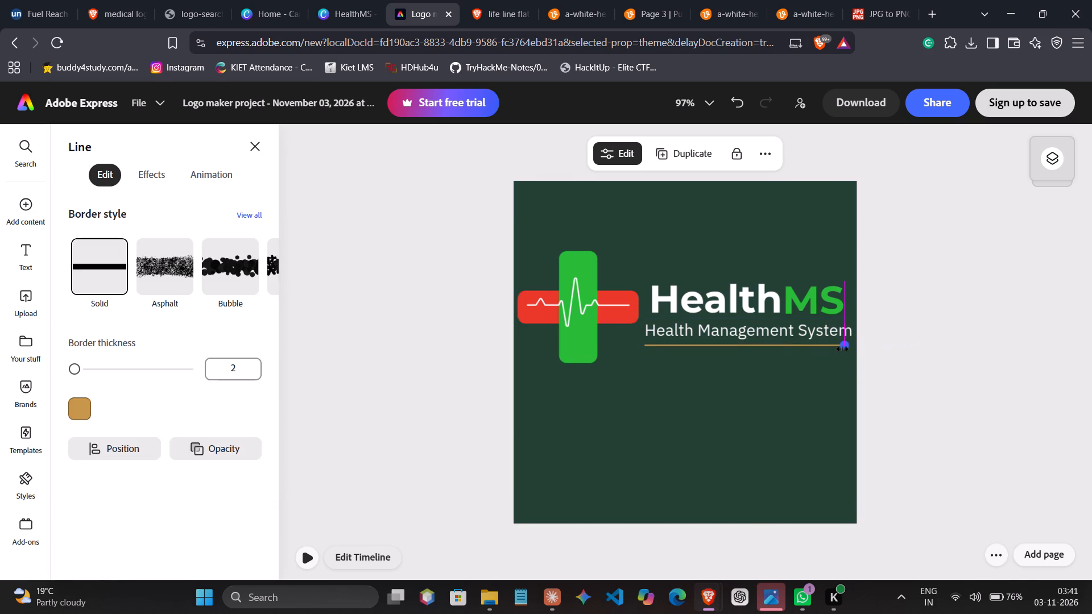
pyautogui.moveTo(842, 349); pyautogui.dragTo(849, 348)
pyautogui.click(842, 385)
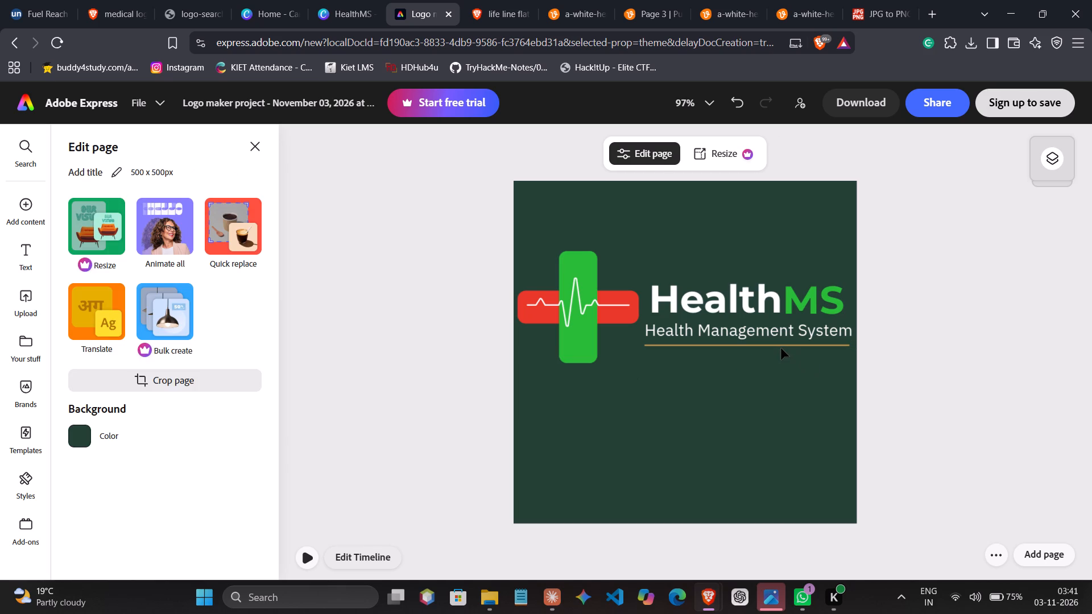
pyautogui.click(738, 344)
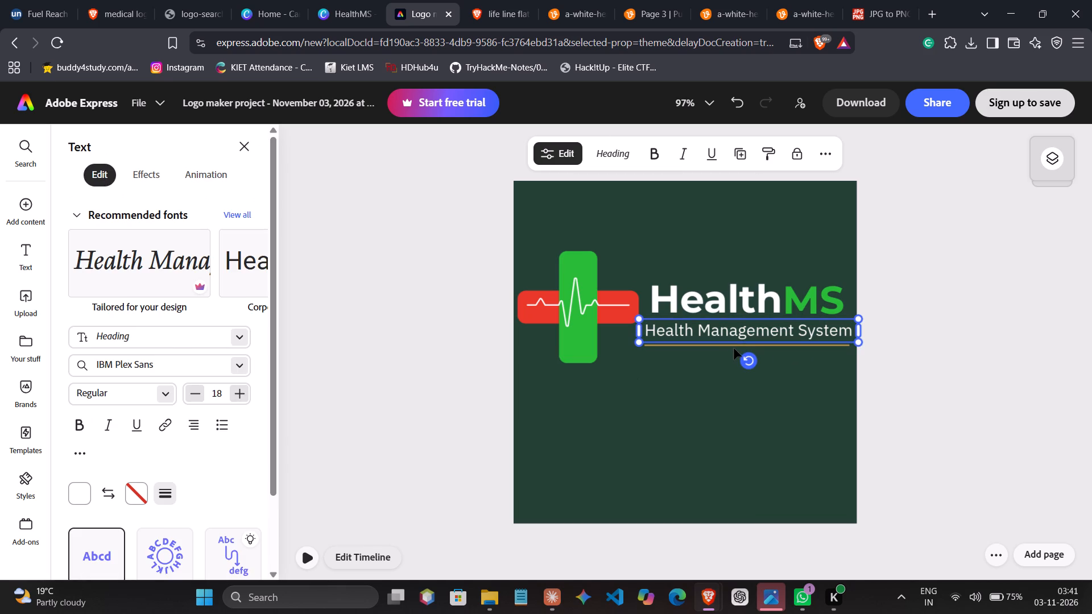
pyautogui.click(735, 348)
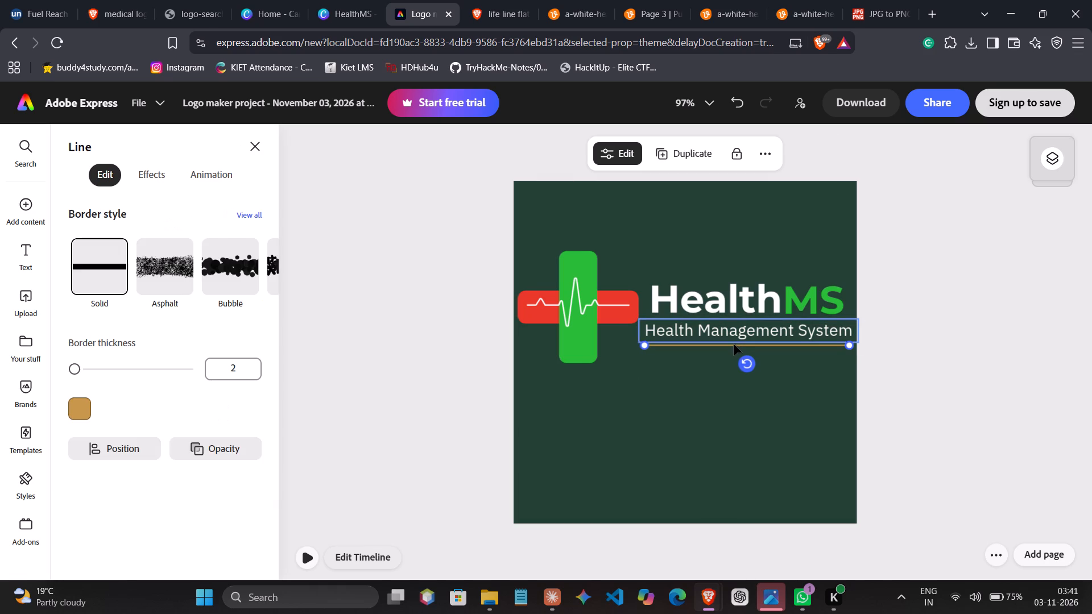
pyautogui.moveTo(646, 346); pyautogui.dragTo(640, 346)
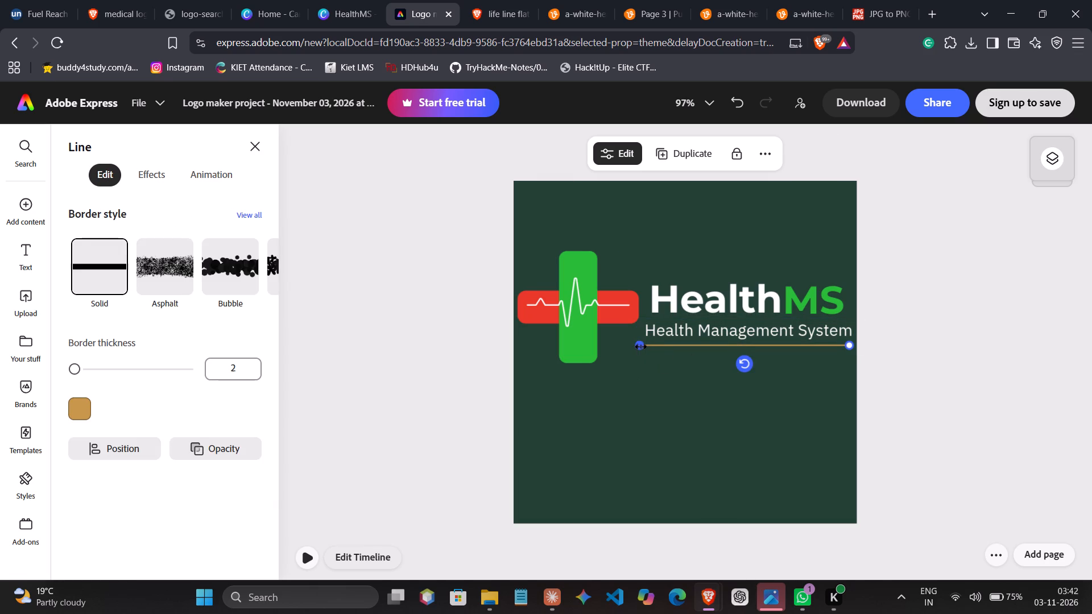
pyautogui.click(659, 354)
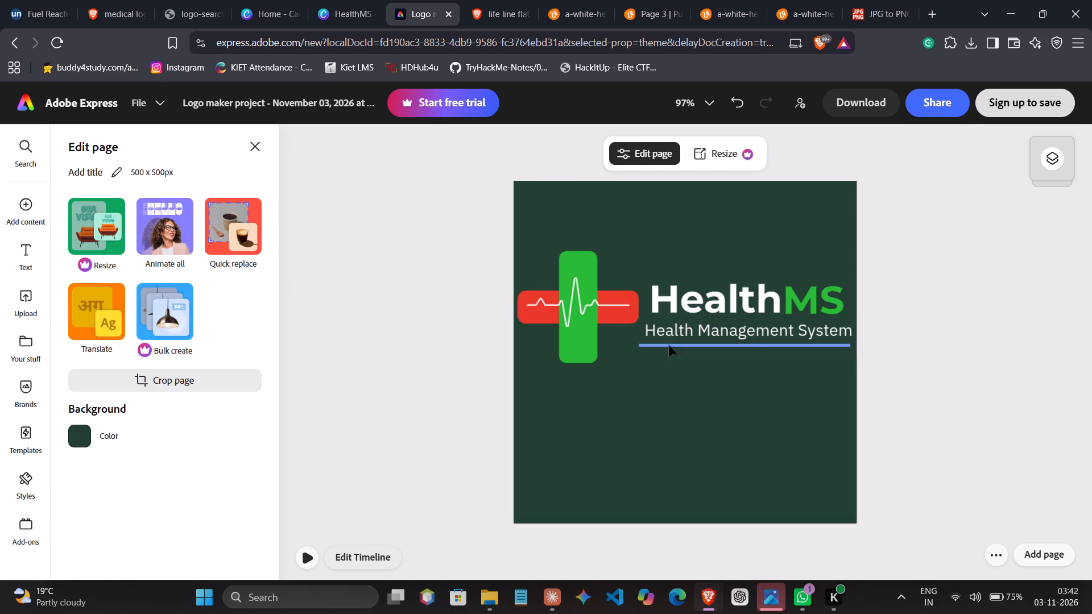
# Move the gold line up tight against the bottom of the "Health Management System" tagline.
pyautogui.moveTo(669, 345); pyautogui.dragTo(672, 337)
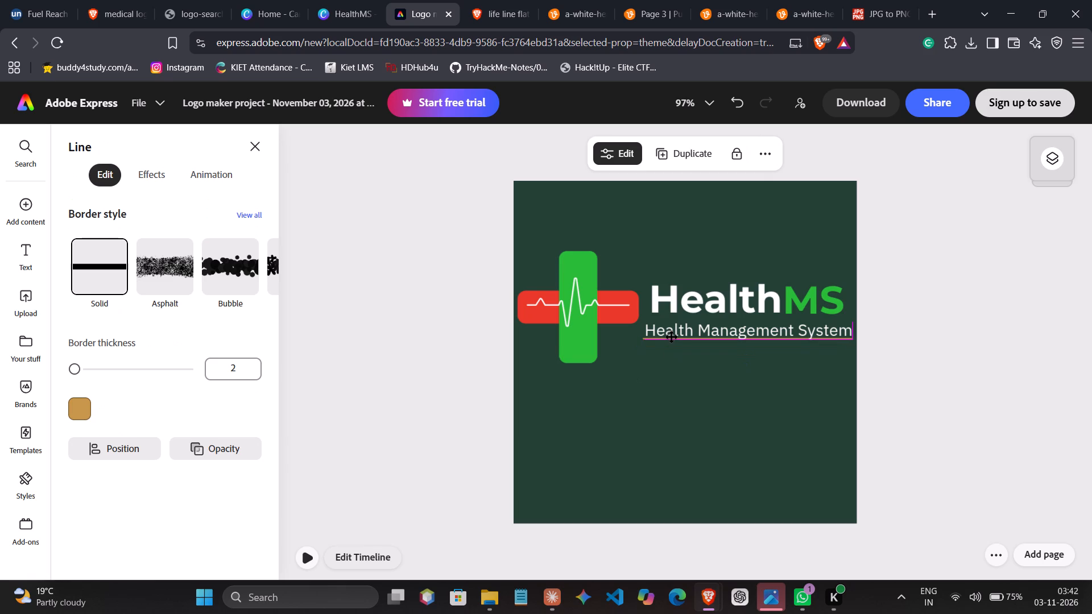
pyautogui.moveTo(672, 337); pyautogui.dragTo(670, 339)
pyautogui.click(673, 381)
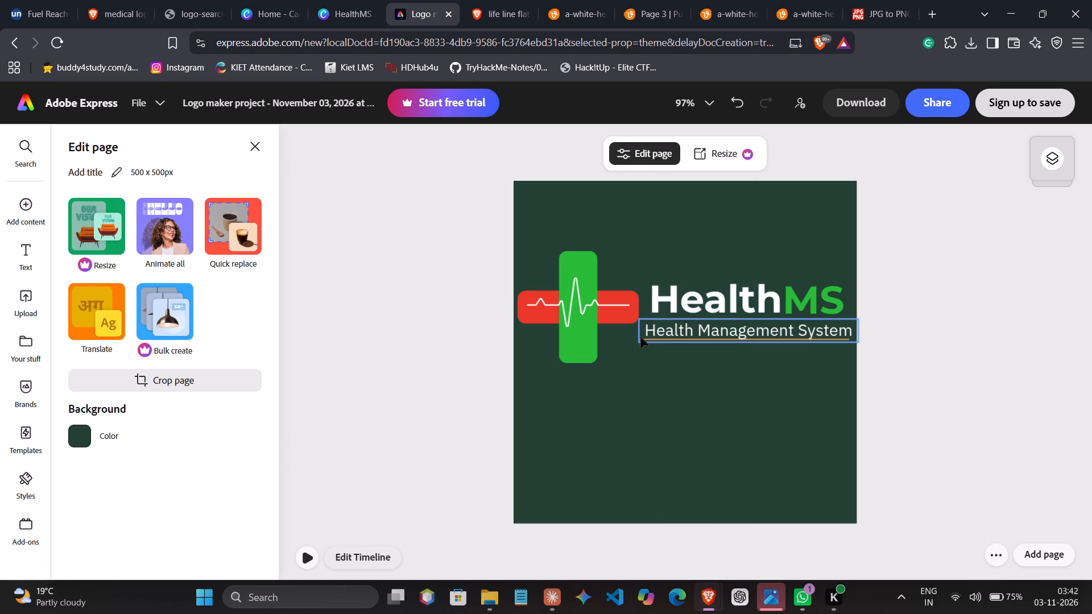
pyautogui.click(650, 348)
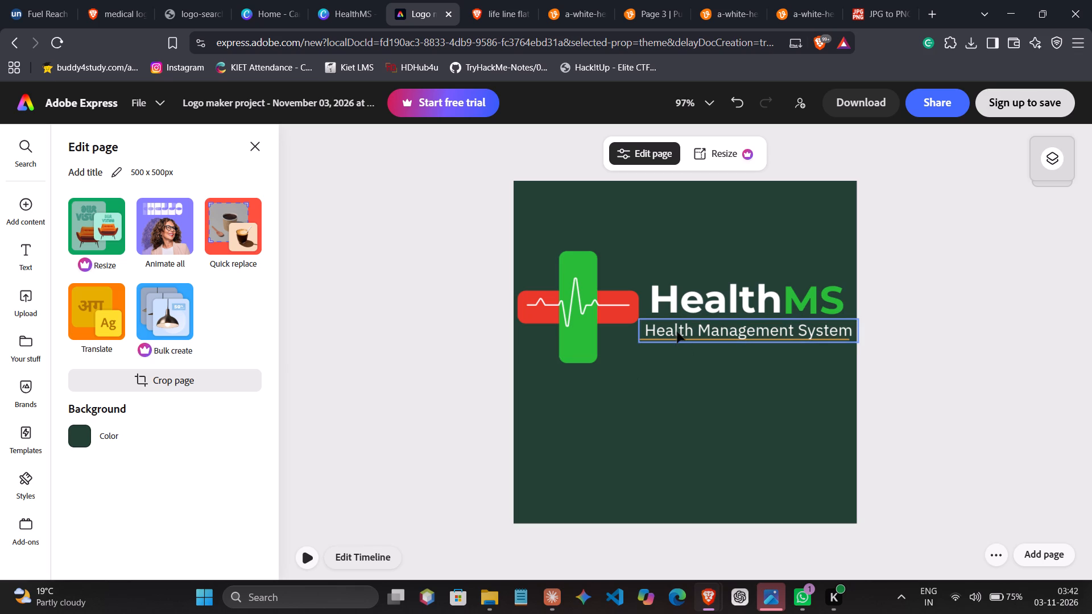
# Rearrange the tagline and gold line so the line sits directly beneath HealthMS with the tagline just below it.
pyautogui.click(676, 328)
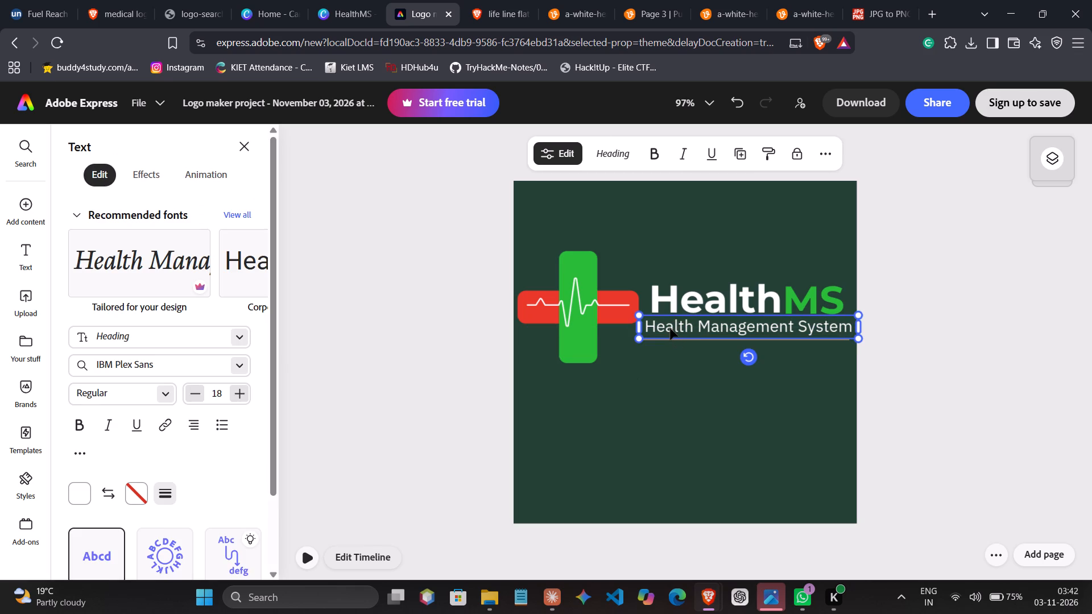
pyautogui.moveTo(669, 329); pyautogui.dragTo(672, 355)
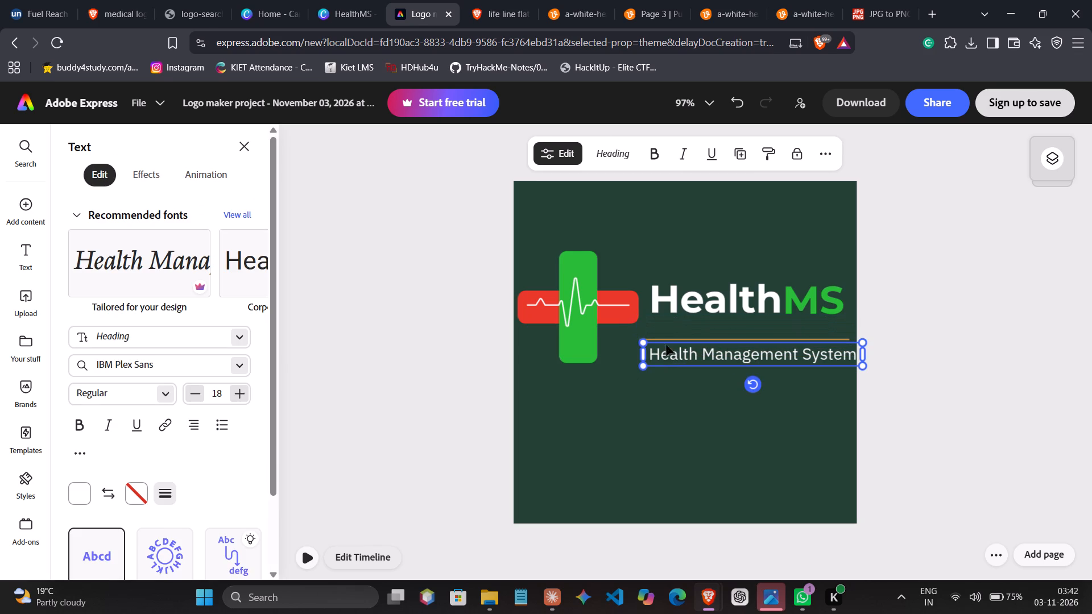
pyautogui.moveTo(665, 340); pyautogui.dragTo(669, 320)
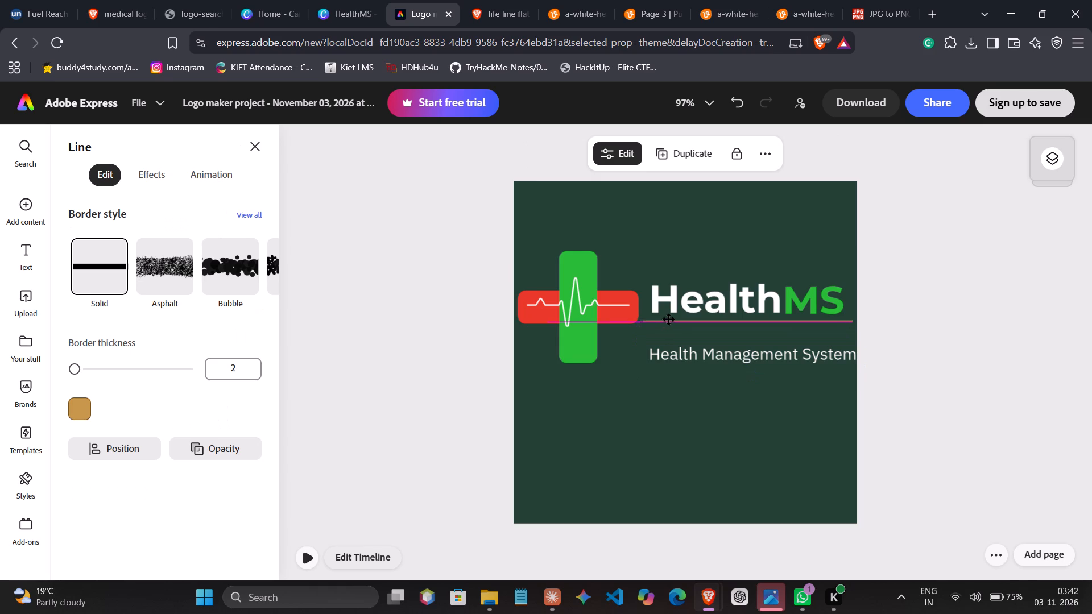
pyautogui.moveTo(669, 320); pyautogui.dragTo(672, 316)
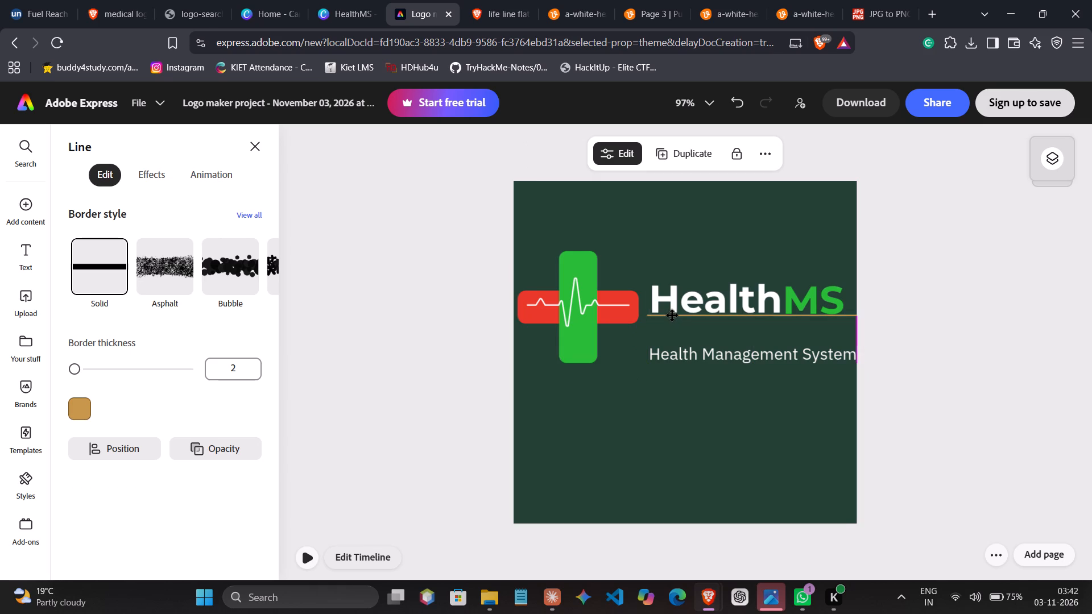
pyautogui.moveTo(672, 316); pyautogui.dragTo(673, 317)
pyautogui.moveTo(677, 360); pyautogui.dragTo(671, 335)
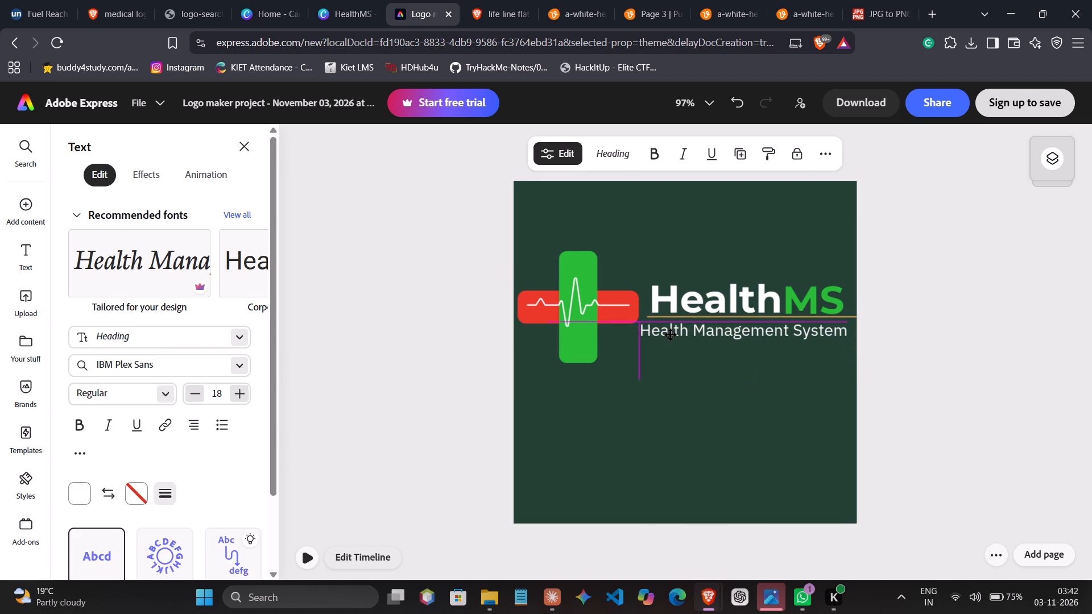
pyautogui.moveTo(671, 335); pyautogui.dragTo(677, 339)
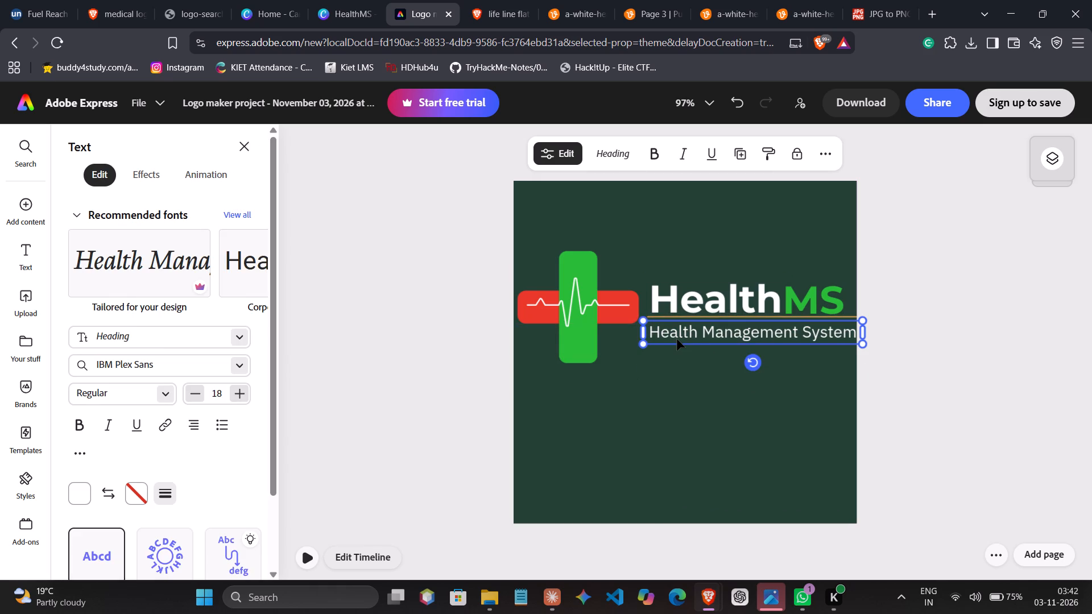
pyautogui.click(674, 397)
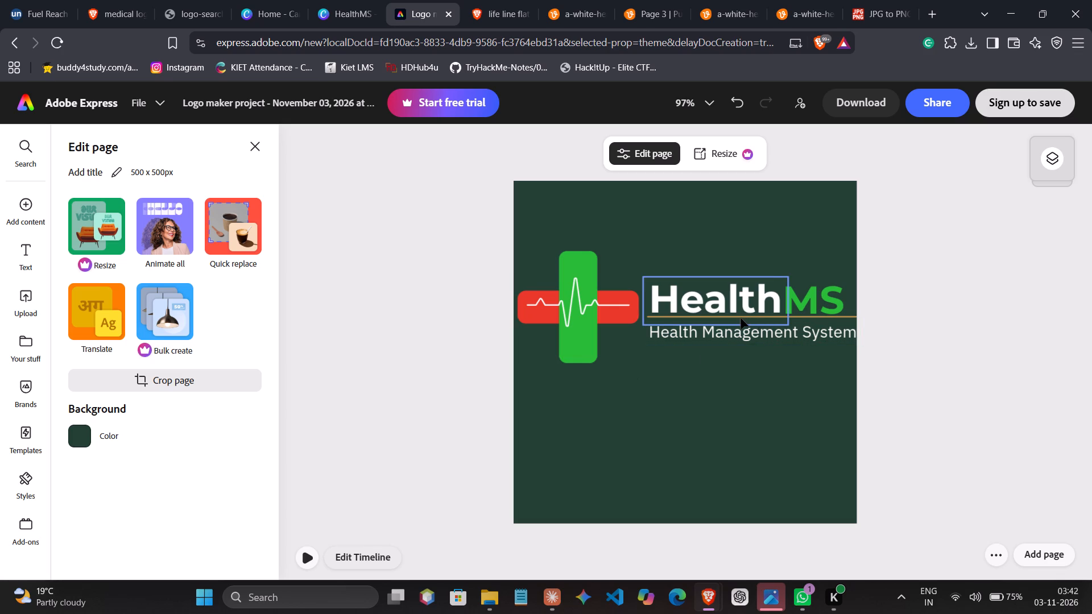
# Shorten the gold line's right end so it stops just past the "MS" text.
pyautogui.click(854, 321)
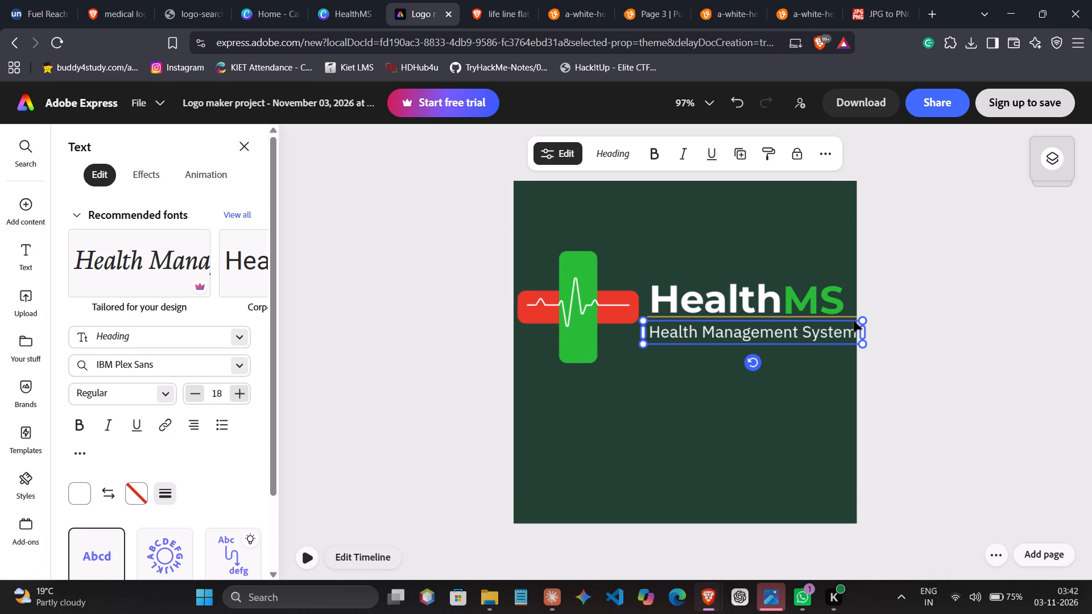
pyautogui.click(853, 316)
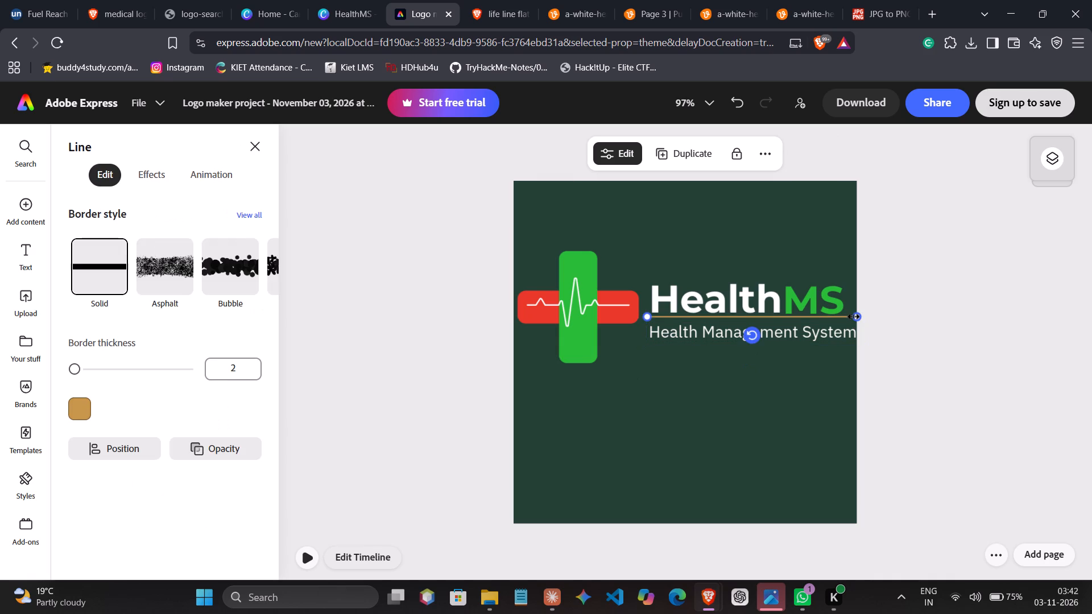
pyautogui.moveTo(859, 315); pyautogui.dragTo(847, 315)
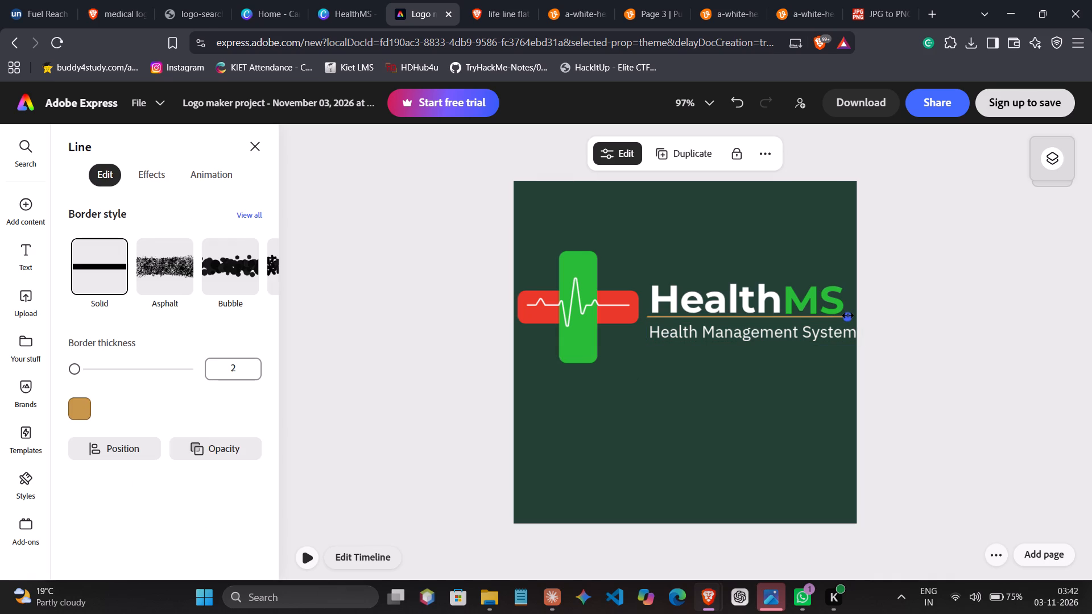
pyautogui.moveTo(847, 315); pyautogui.dragTo(847, 314)
pyautogui.click(838, 367)
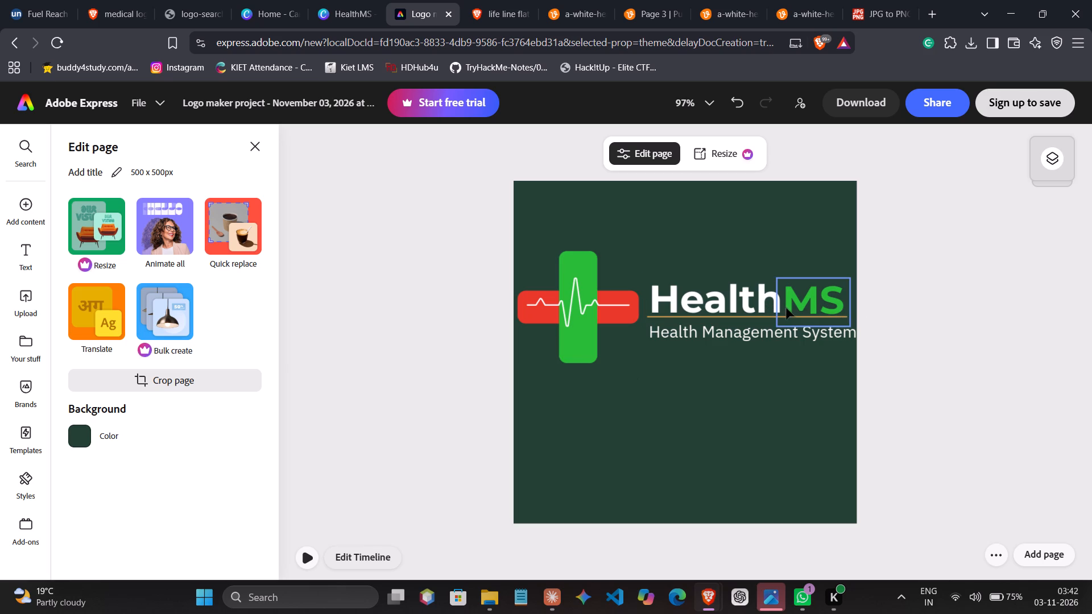
# Move the gold line down into the empty area below the tagline, keeping "Health" level with "MS".
pyautogui.moveTo(762, 333); pyautogui.dragTo(759, 349)
pyautogui.moveTo(745, 303); pyautogui.dragTo(743, 288)
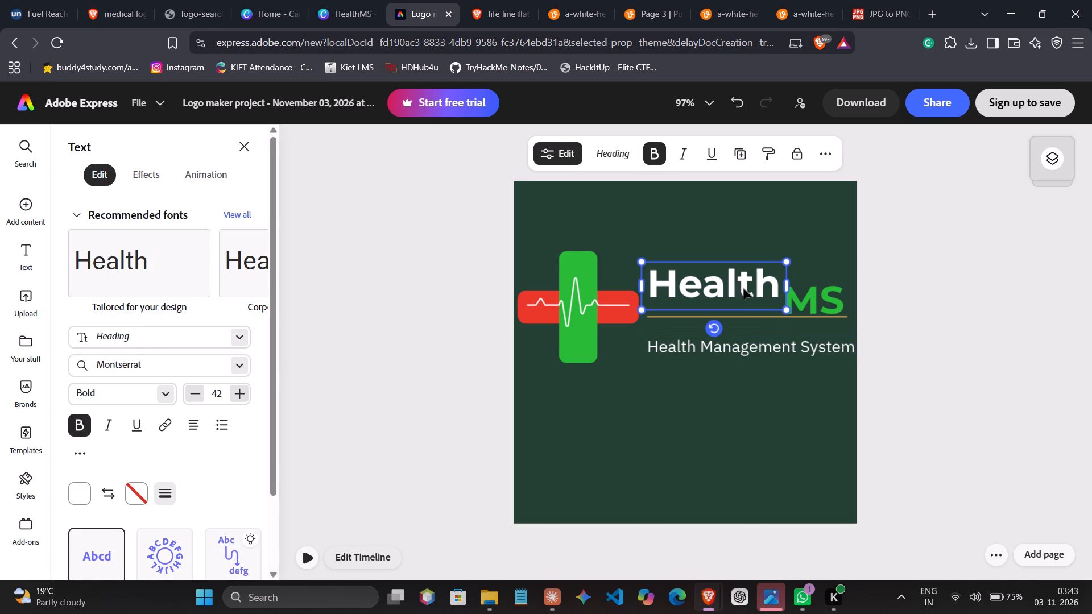
pyautogui.moveTo(736, 318); pyautogui.dragTo(709, 403)
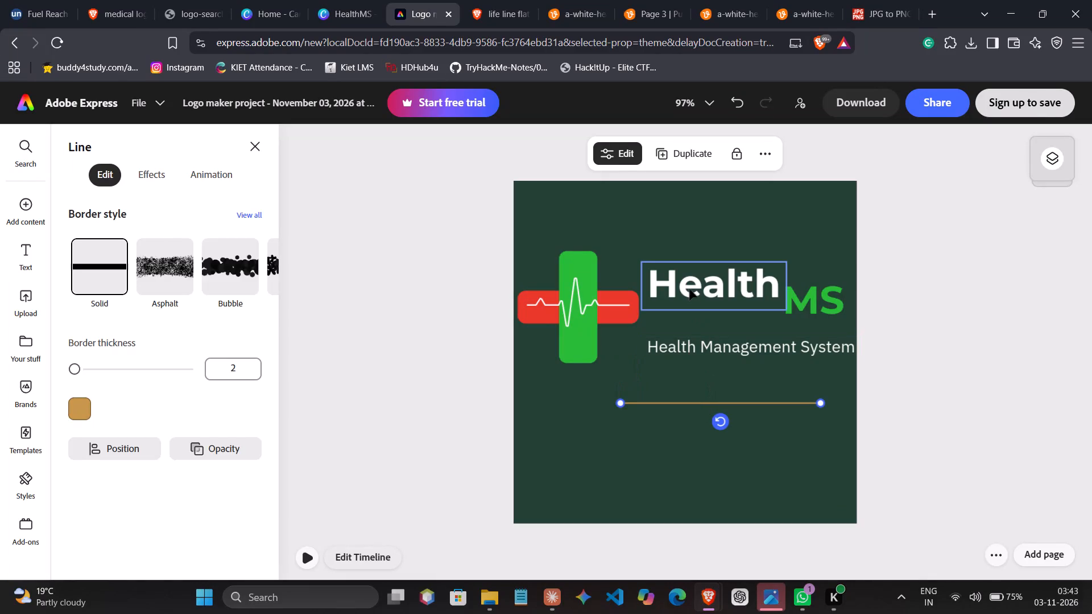
pyautogui.moveTo(689, 288); pyautogui.dragTo(689, 302)
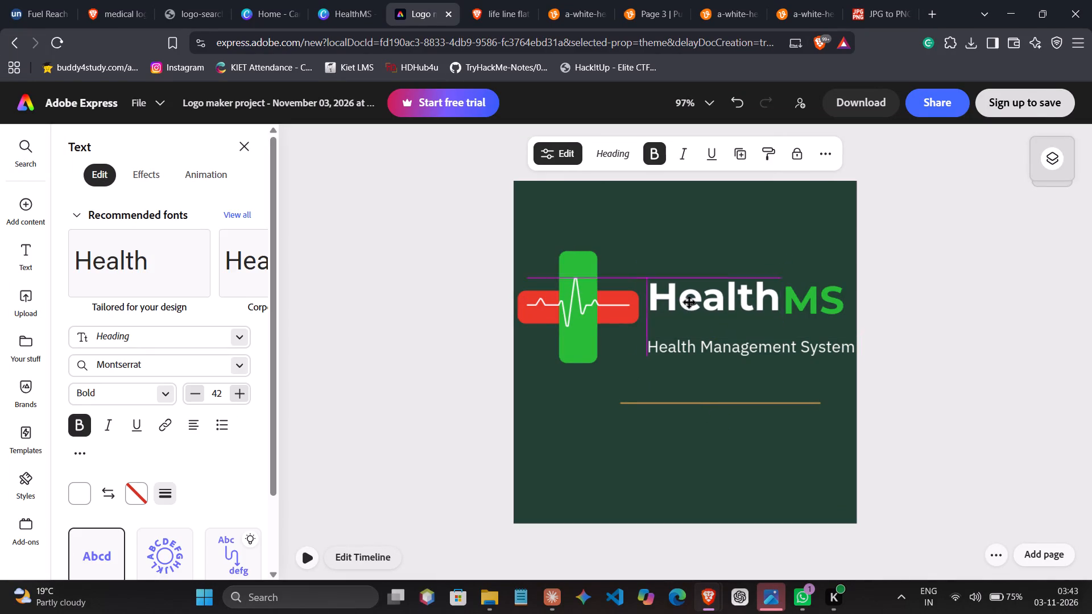
pyautogui.moveTo(689, 302); pyautogui.dragTo(692, 302)
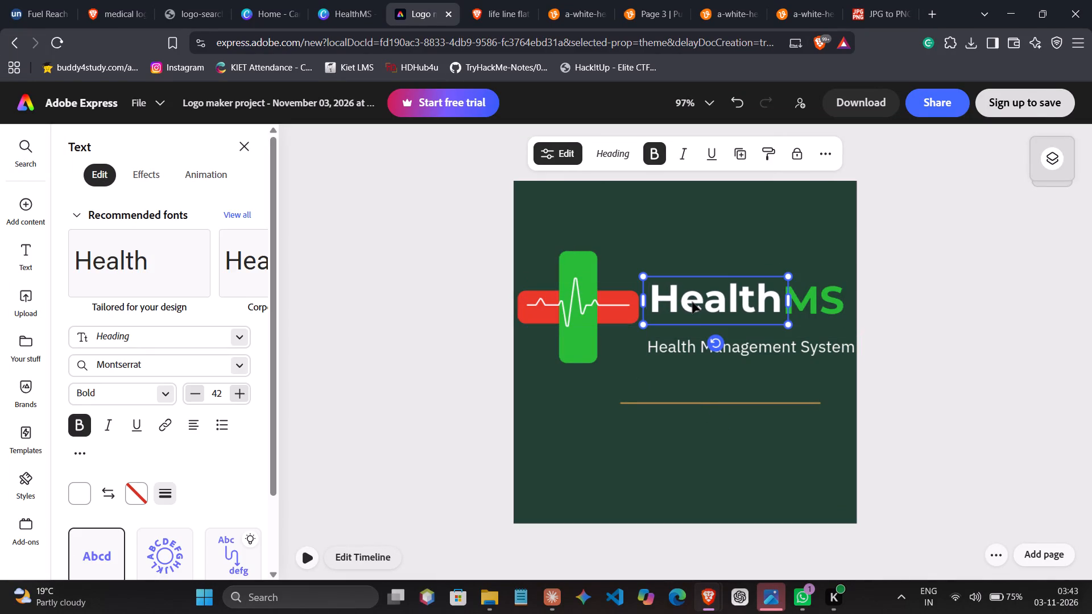
pyautogui.click(701, 296)
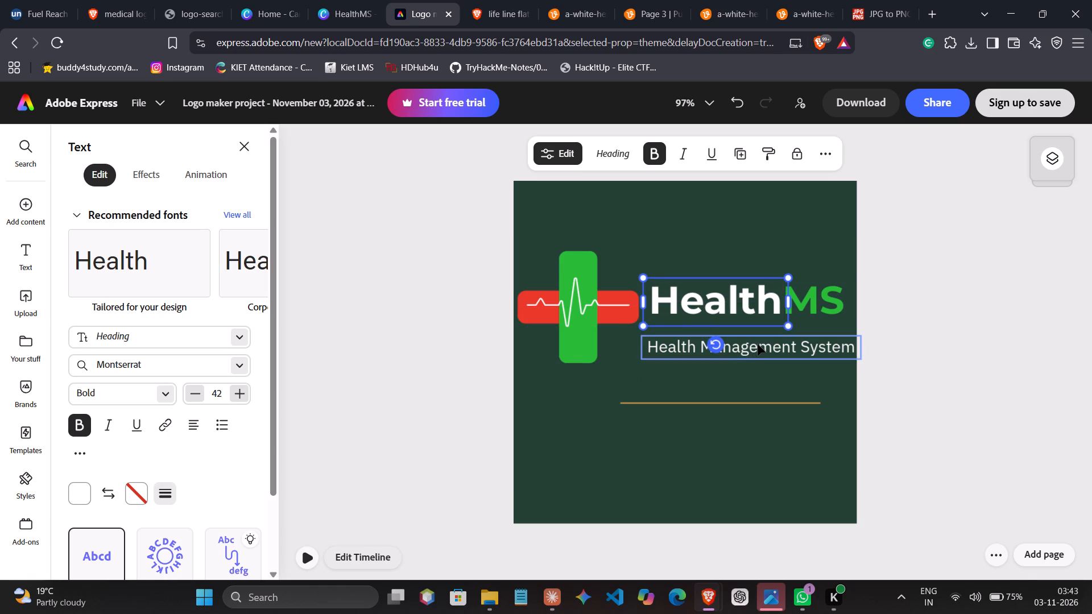
# Move the "Health Management System" tagline up directly beneath HealthMS.
pyautogui.moveTo(758, 344); pyautogui.dragTo(755, 330)
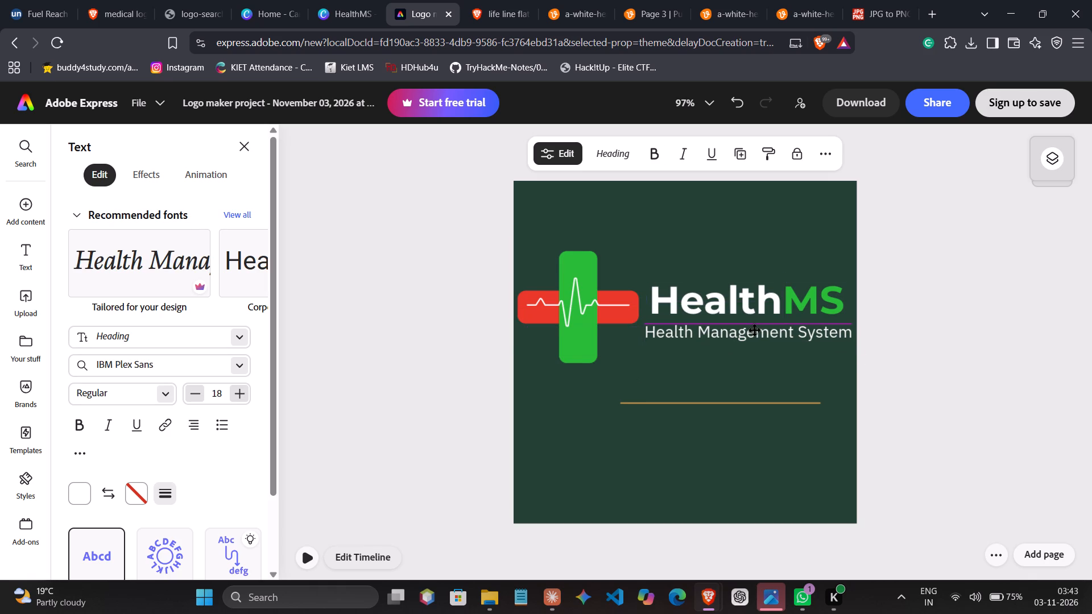
pyautogui.moveTo(755, 330); pyautogui.dragTo(755, 330)
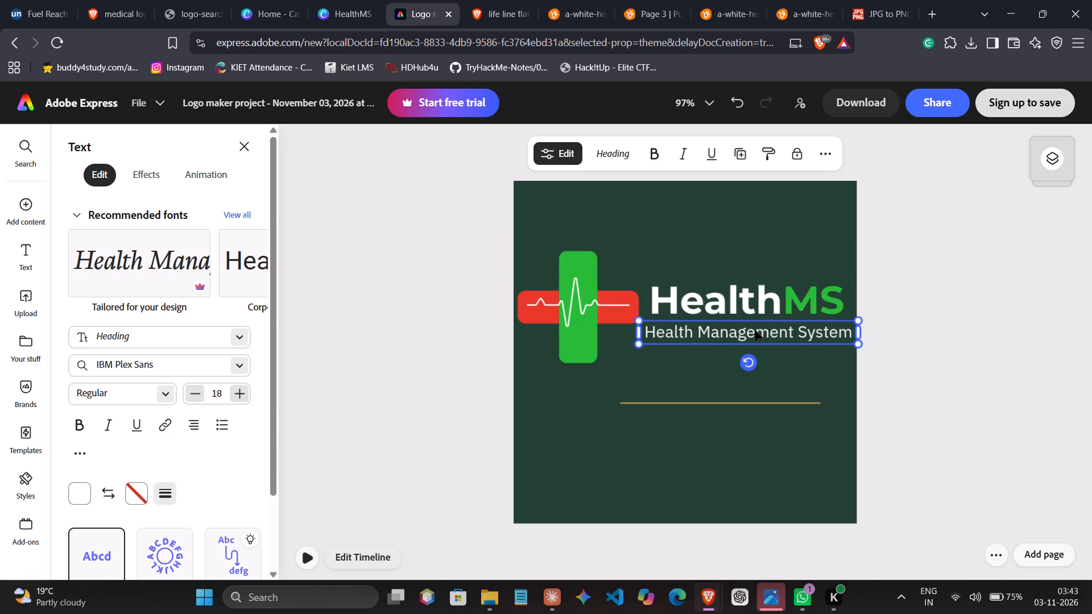
# Extend the gold line's left end slightly outward to lengthen it.
pyautogui.click(770, 401)
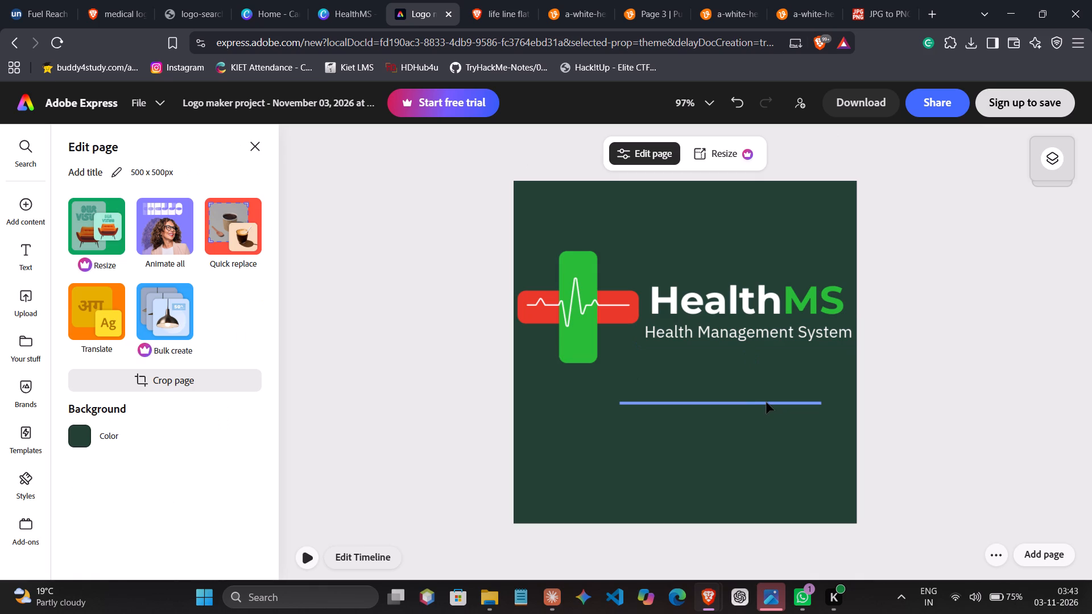
pyautogui.click(763, 403)
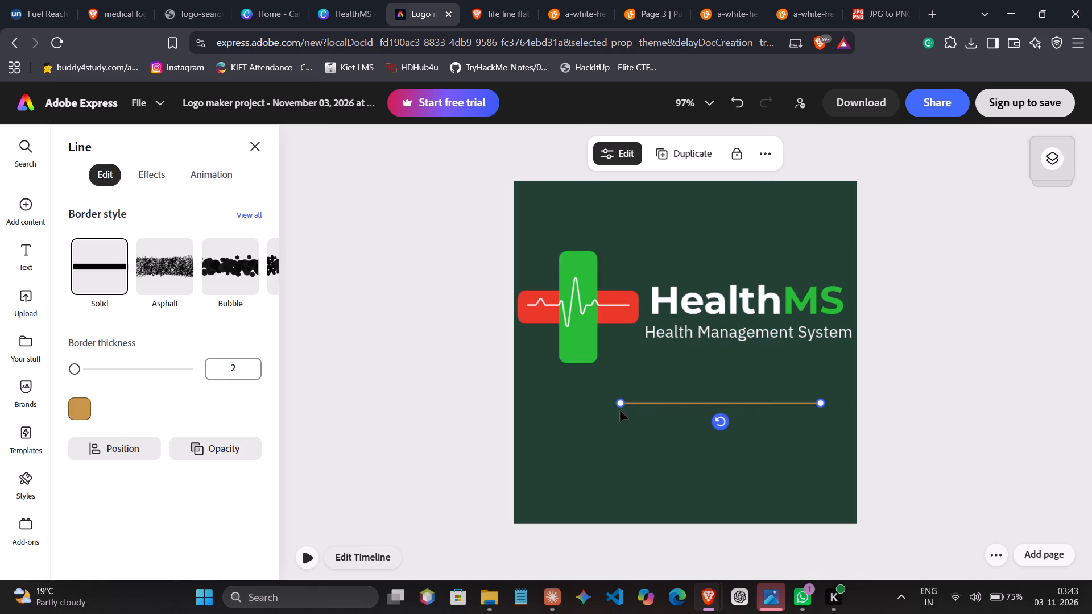
pyautogui.moveTo(623, 403); pyautogui.dragTo(612, 403)
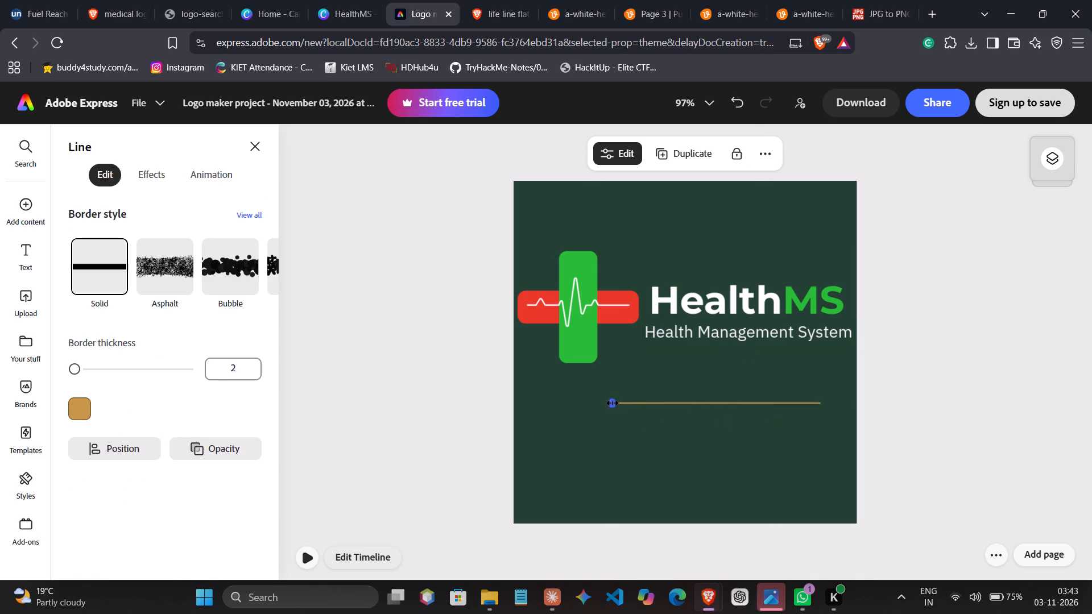
pyautogui.moveTo(612, 403); pyautogui.dragTo(612, 403)
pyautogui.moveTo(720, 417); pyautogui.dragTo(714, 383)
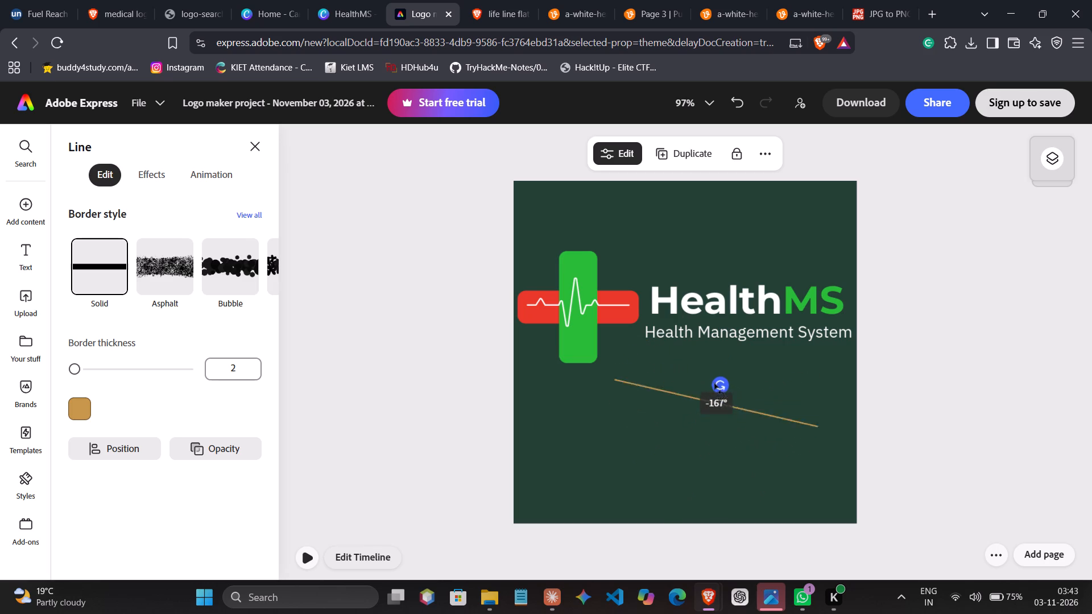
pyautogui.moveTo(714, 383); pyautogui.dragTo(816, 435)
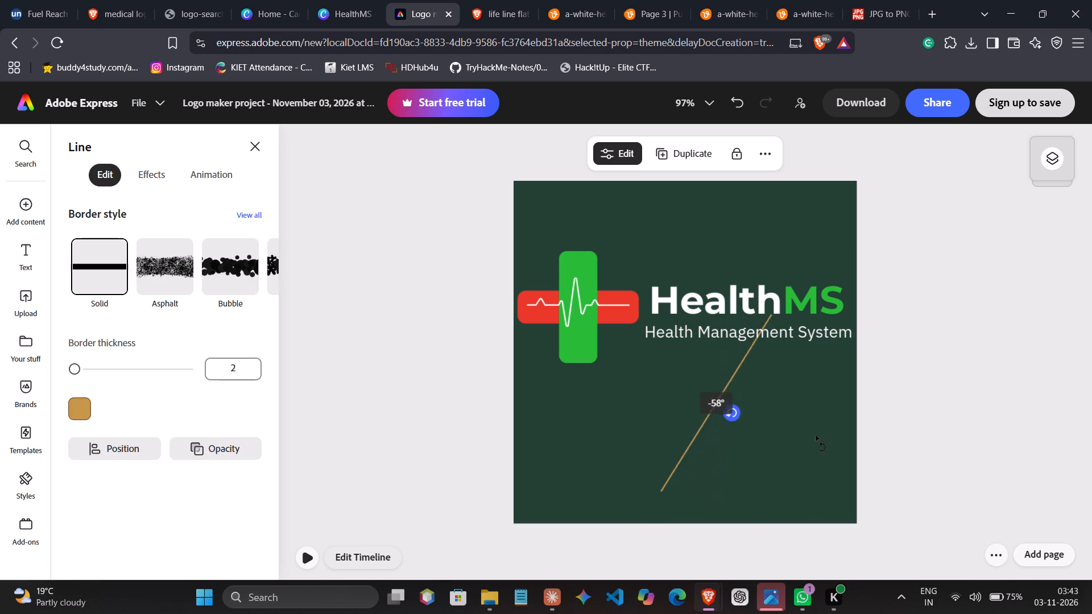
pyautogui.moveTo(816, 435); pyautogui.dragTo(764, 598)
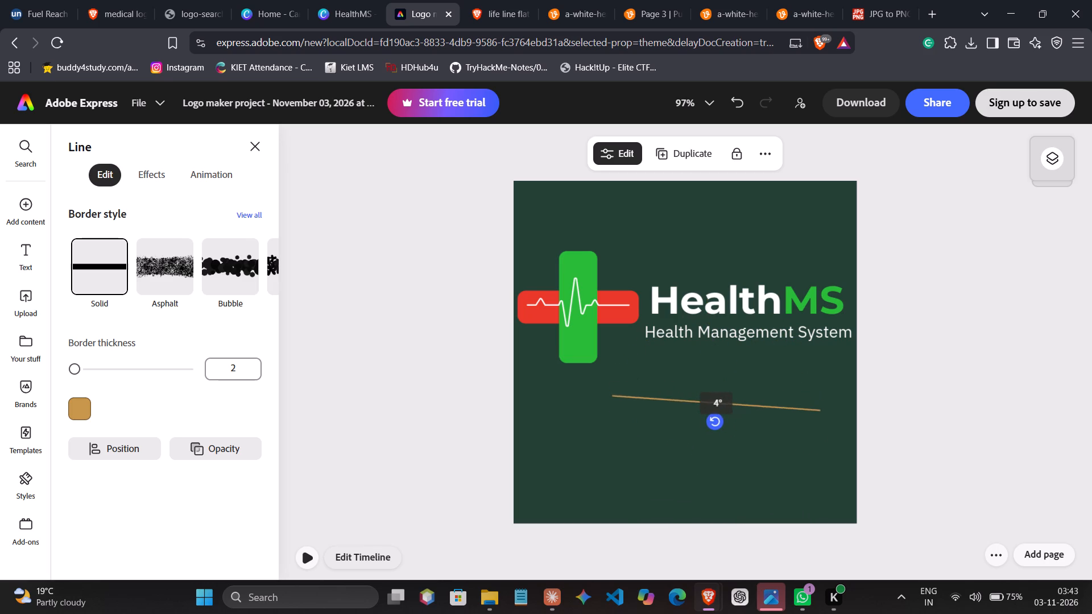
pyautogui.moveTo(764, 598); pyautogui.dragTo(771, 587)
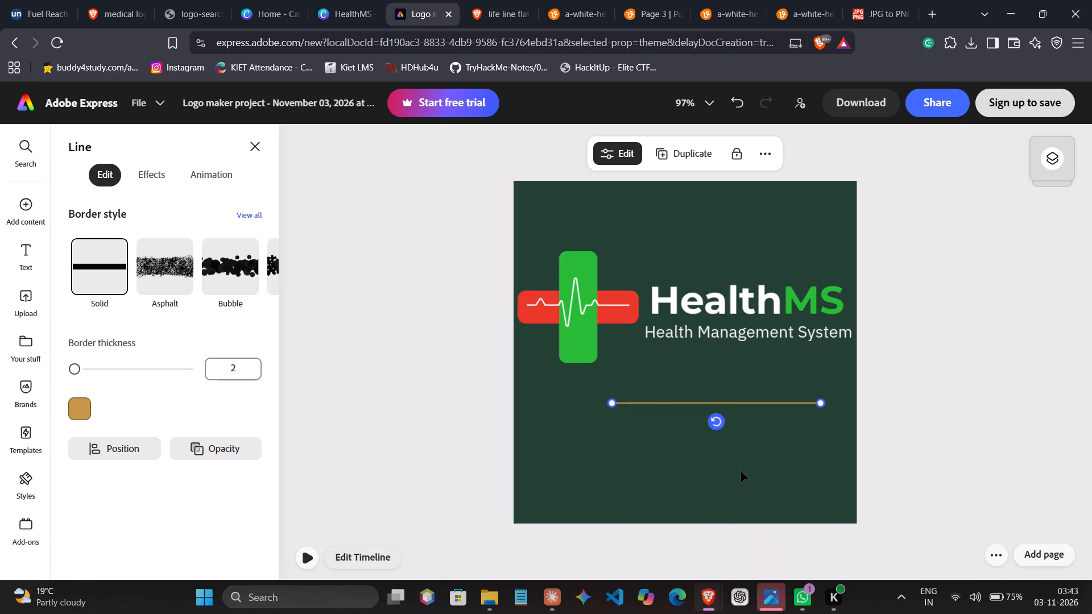
# Move the gold line up directly beneath the "Health Management System" tagline, aligned with the text's width as its underline.
pyautogui.click(741, 471)
pyautogui.moveTo(704, 393); pyautogui.dragTo(718, 418)
pyautogui.moveTo(744, 408); pyautogui.dragTo(740, 376)
pyautogui.click(651, 400)
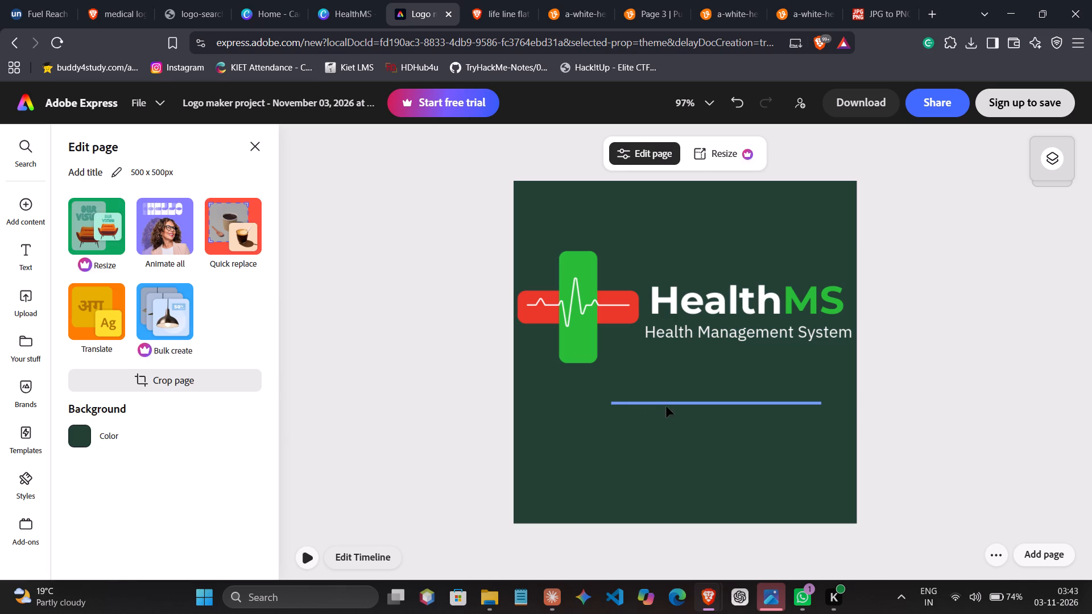
pyautogui.moveTo(668, 401); pyautogui.dragTo(696, 347)
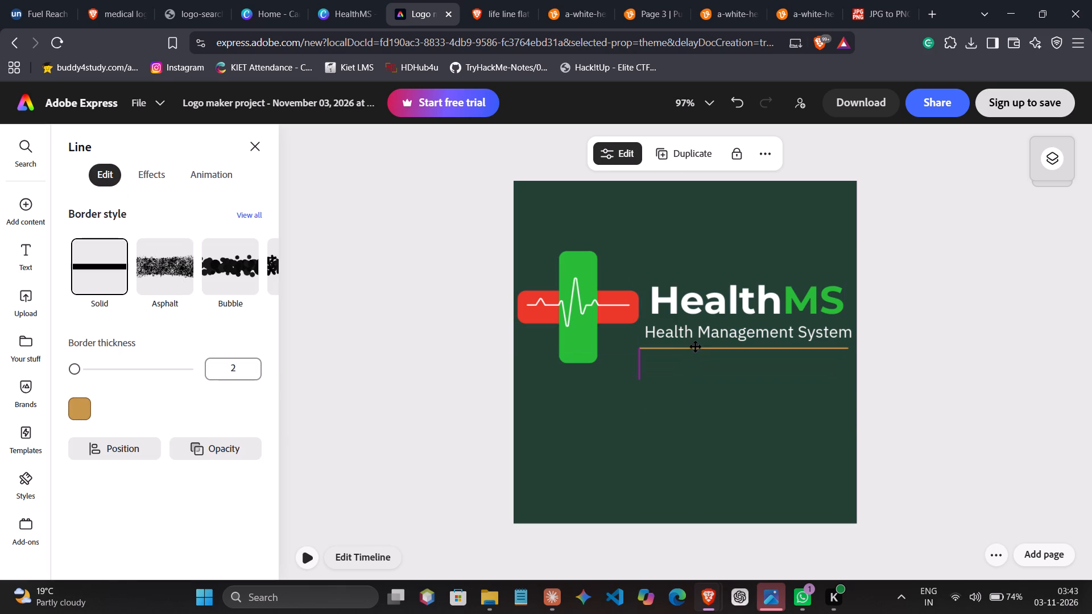
pyautogui.moveTo(696, 347); pyautogui.dragTo(702, 341)
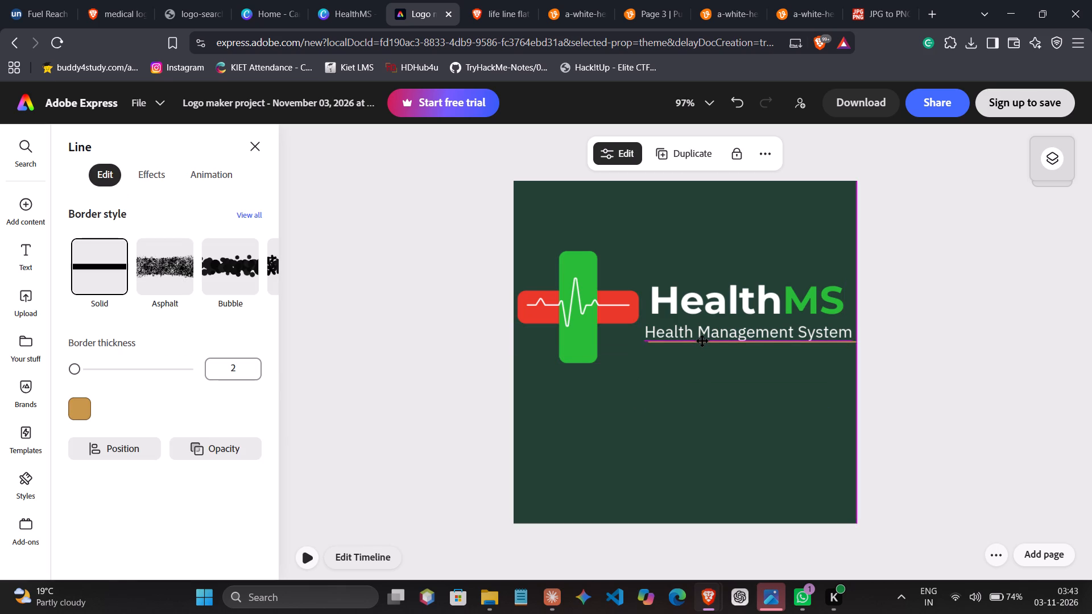
pyautogui.moveTo(702, 341); pyautogui.dragTo(699, 341)
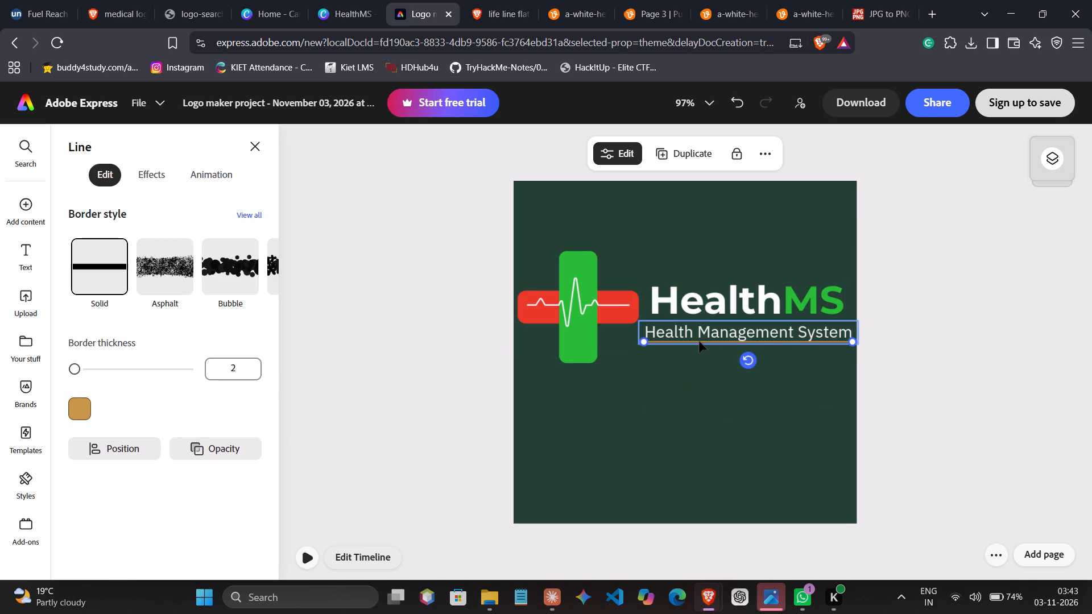
pyautogui.click(669, 439)
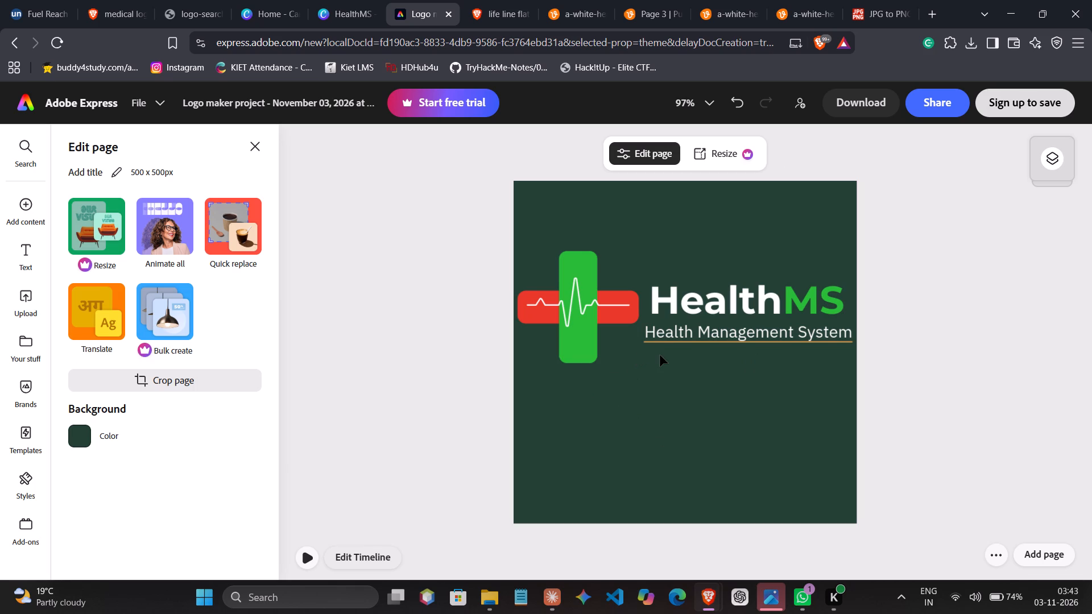
pyautogui.click(657, 382)
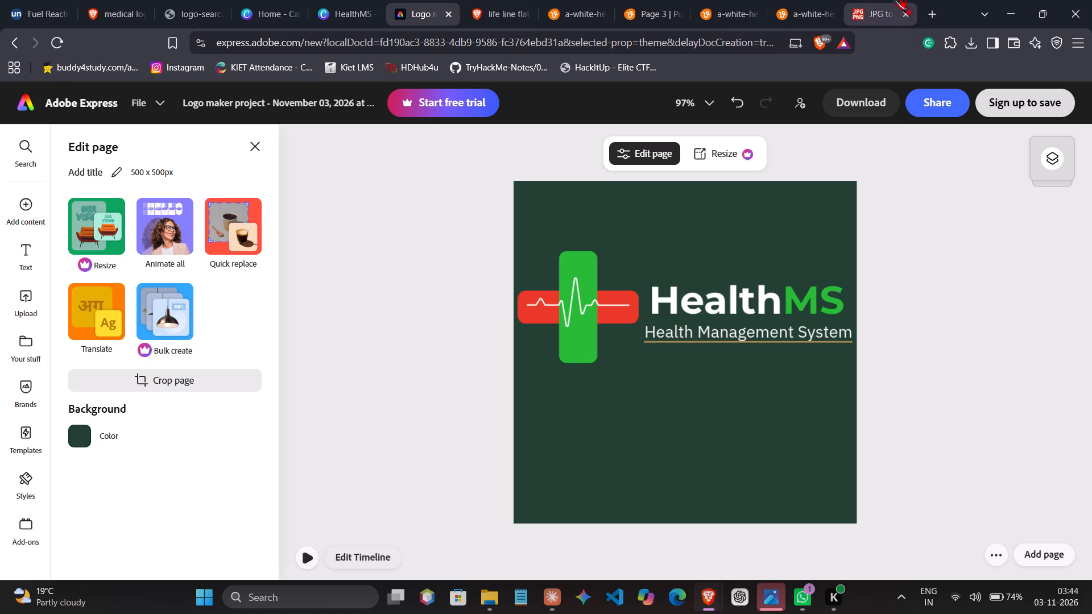
# Search the web in a new browser tab for "ringular shield" and skim the results.
pyautogui.click(928, 10)
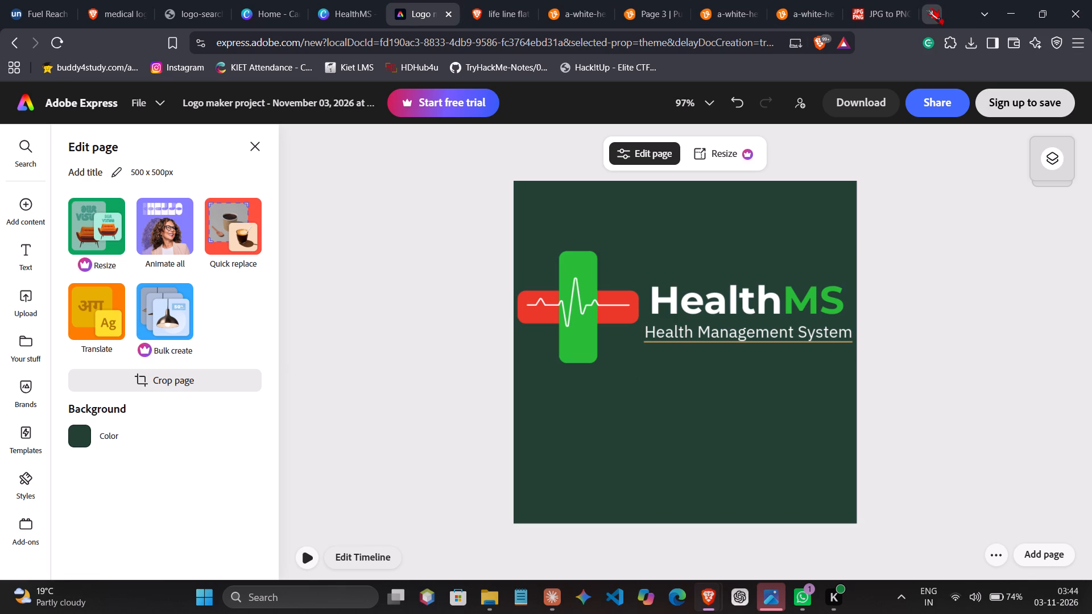
pyautogui.press('c')
pyautogui.press('i')
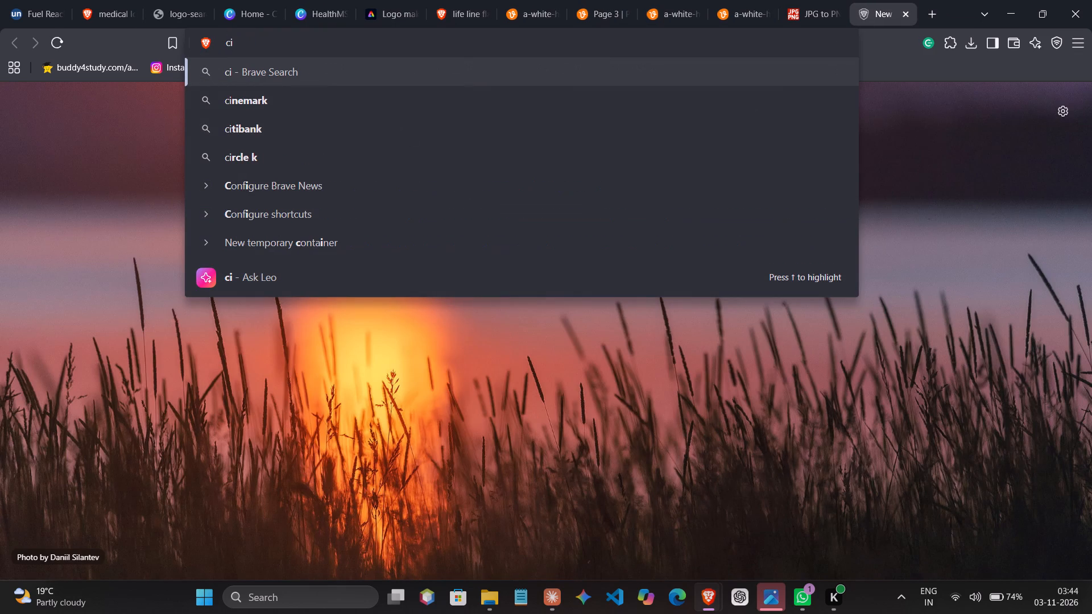
pyautogui.press('BackSpace')
pyautogui.press('BackSpace')
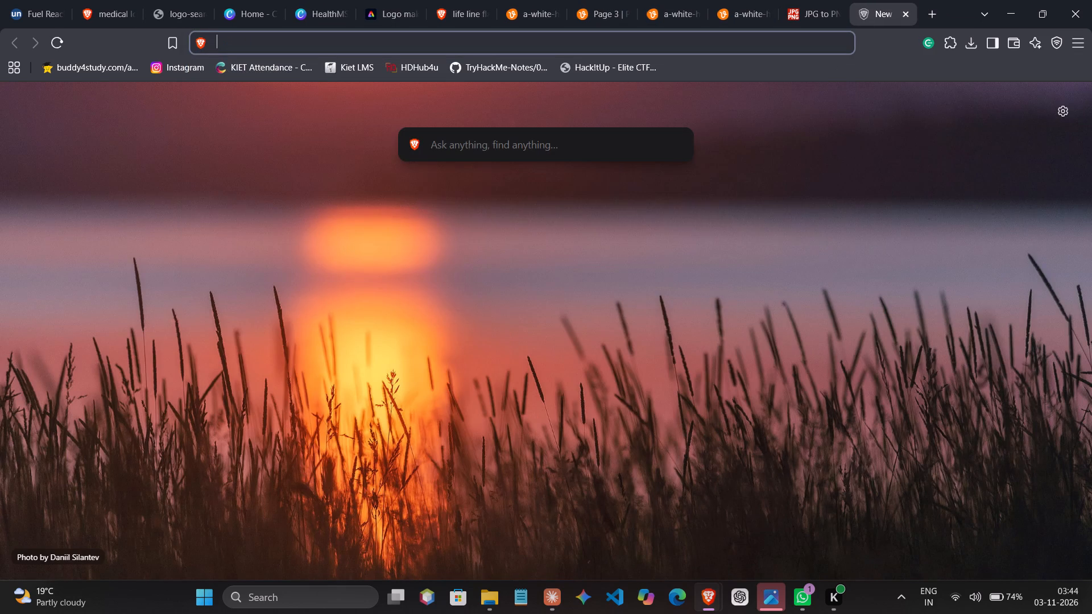
pyautogui.write('ringul')
pyautogui.write('ar shi')
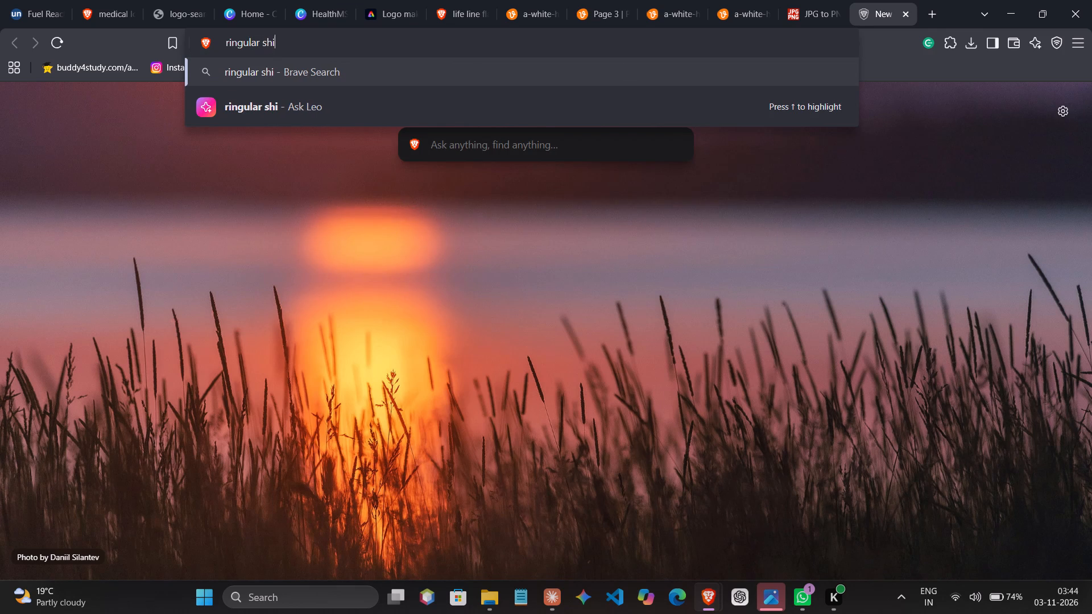
pyautogui.write('eld')
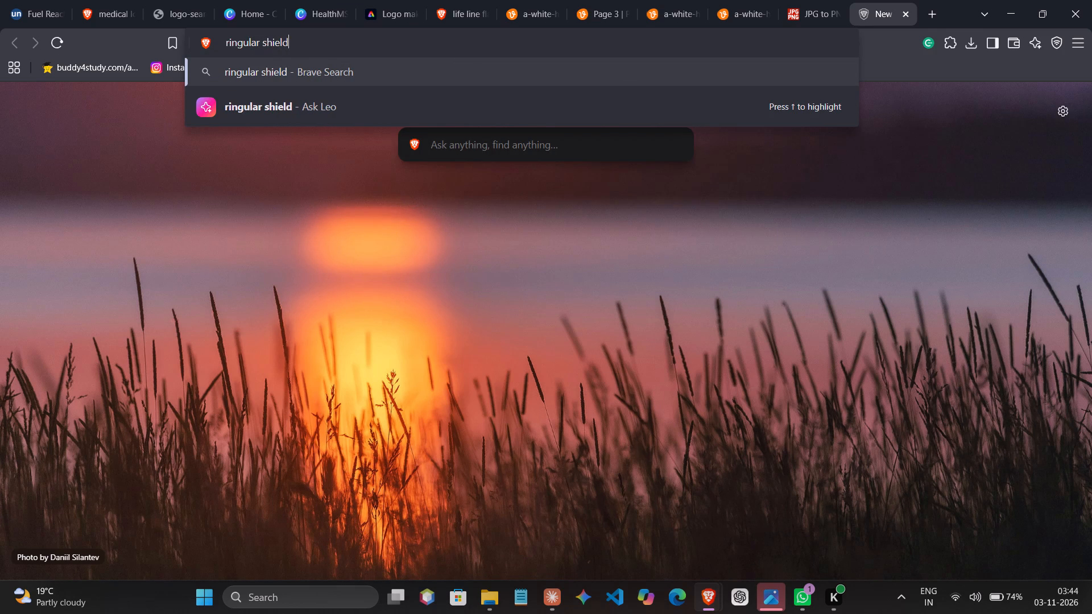
pyautogui.press('Return')
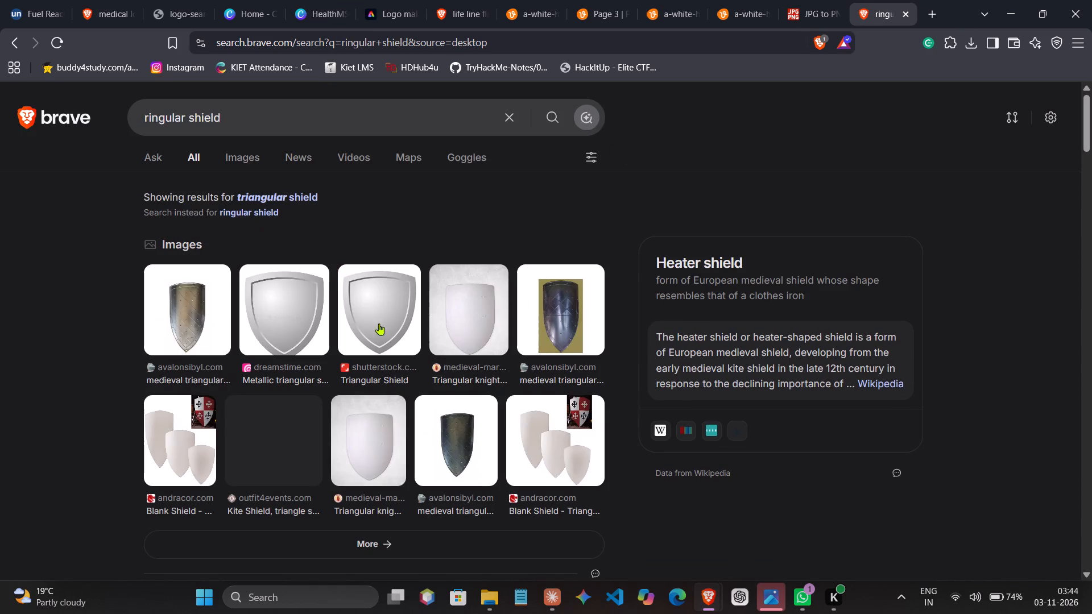
pyautogui.scroll(-5, 410, 318)
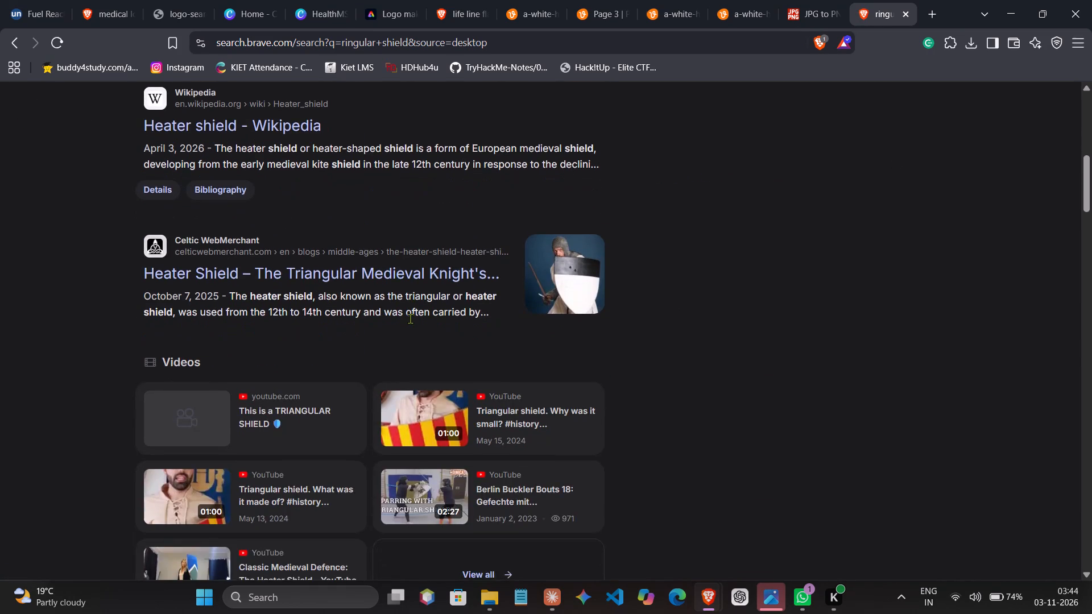
pyautogui.scroll(-1, 410, 318)
pyautogui.hscroll(-1, 410, 318)
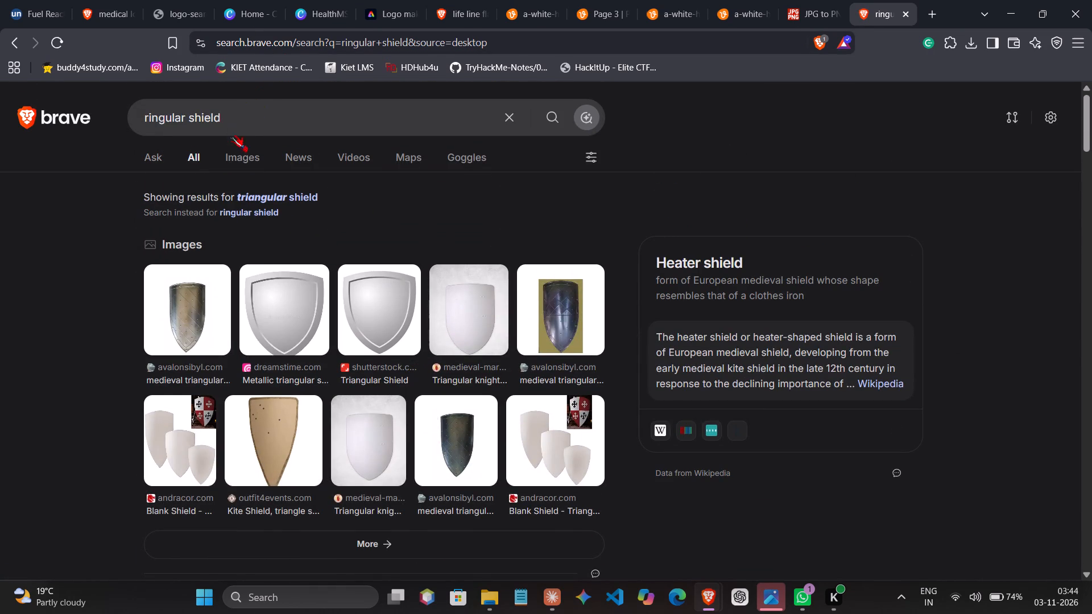
# Refine the web search to "ringular shield for logo" and show its image results.
pyautogui.click(231, 115)
pyautogui.press('space')
pyautogui.write('for')
pyautogui.press('space')
pyautogui.write('lo')
pyautogui.write('go')
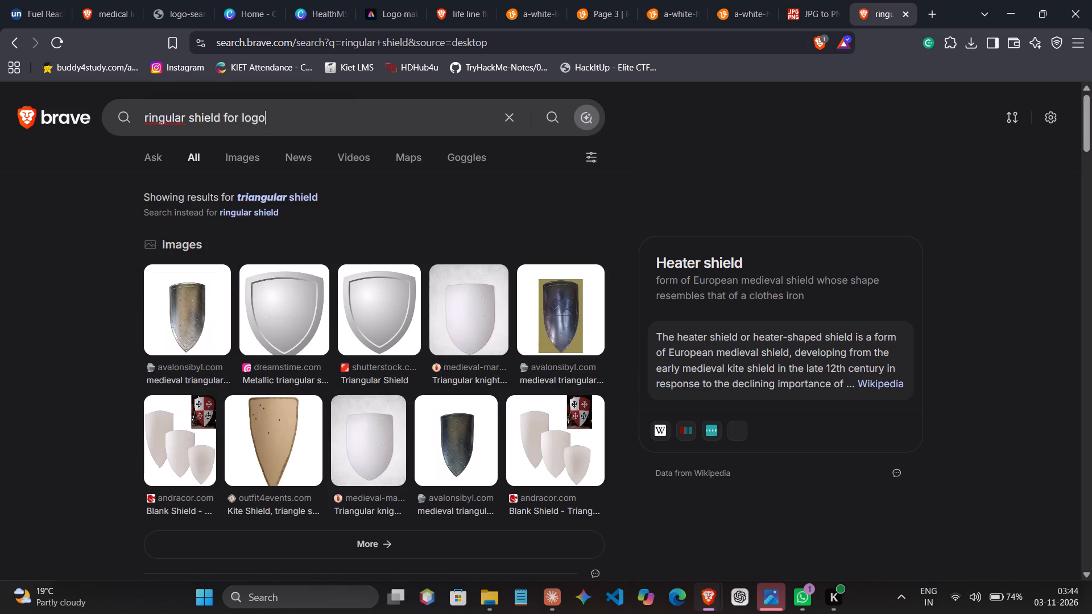
pyautogui.press('Return')
pyautogui.hotkey('ctrl', 'a')
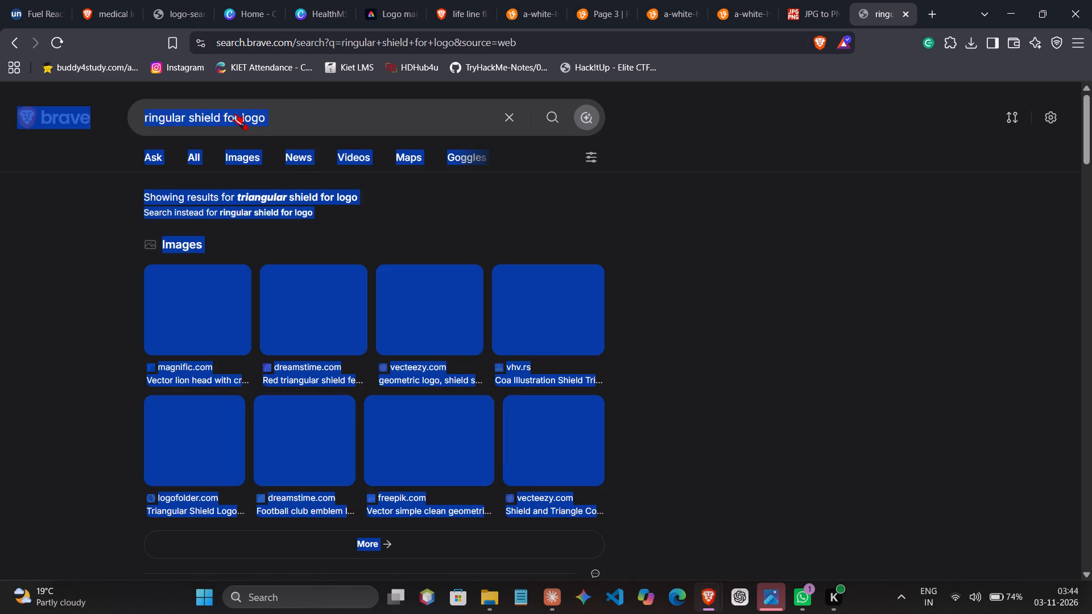
pyautogui.tripleClick(231, 115)
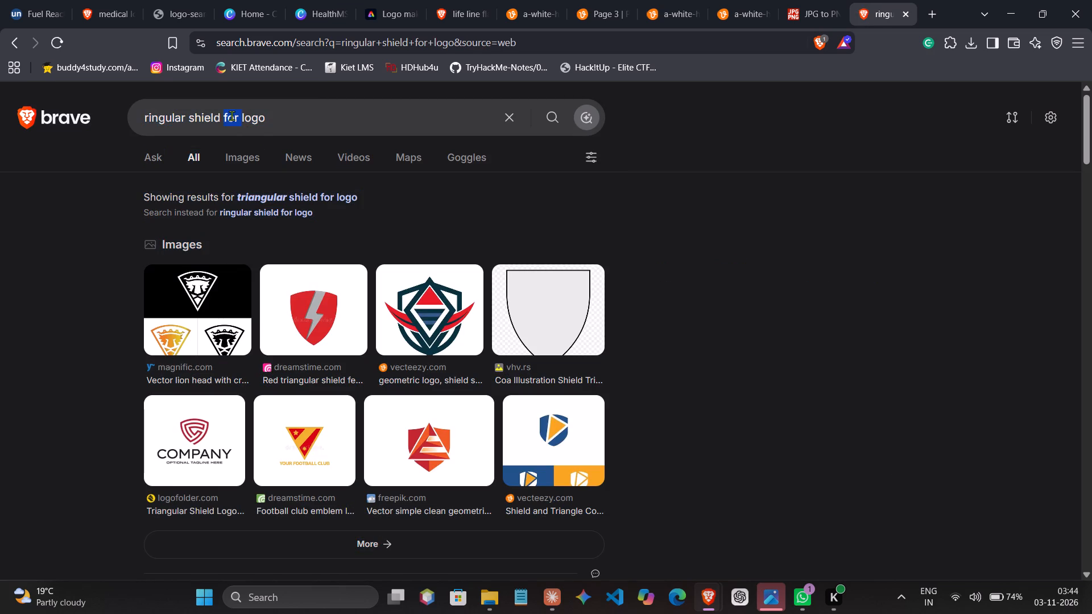
pyautogui.click(231, 115)
pyautogui.hotkey('ctrl', 'c')
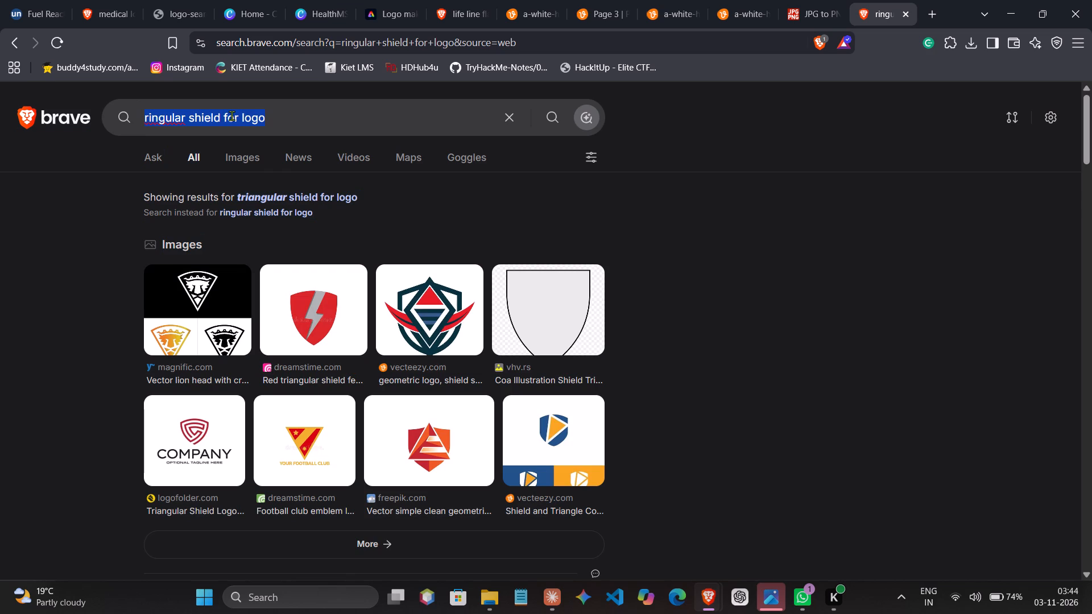
pyautogui.click(231, 115)
pyautogui.scroll(-4, 231, 115)
pyautogui.scroll(2, 249, 184)
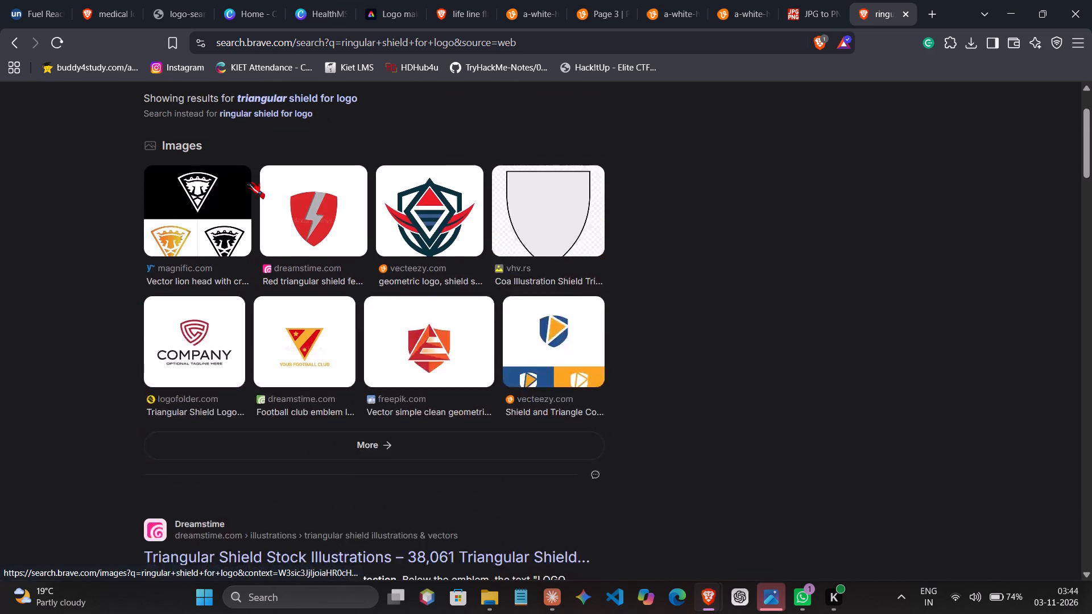
pyautogui.scroll(1, 249, 184)
pyautogui.click(217, 157)
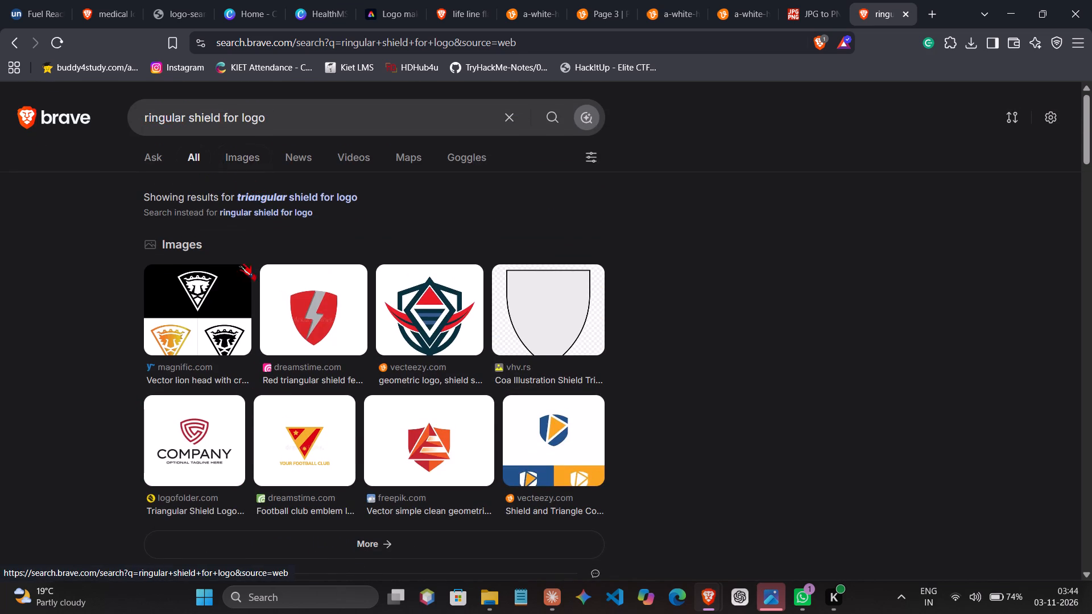
# Browse the image results for a shield shape suitable for the logo.
pyautogui.scroll(-2, 484, 371)
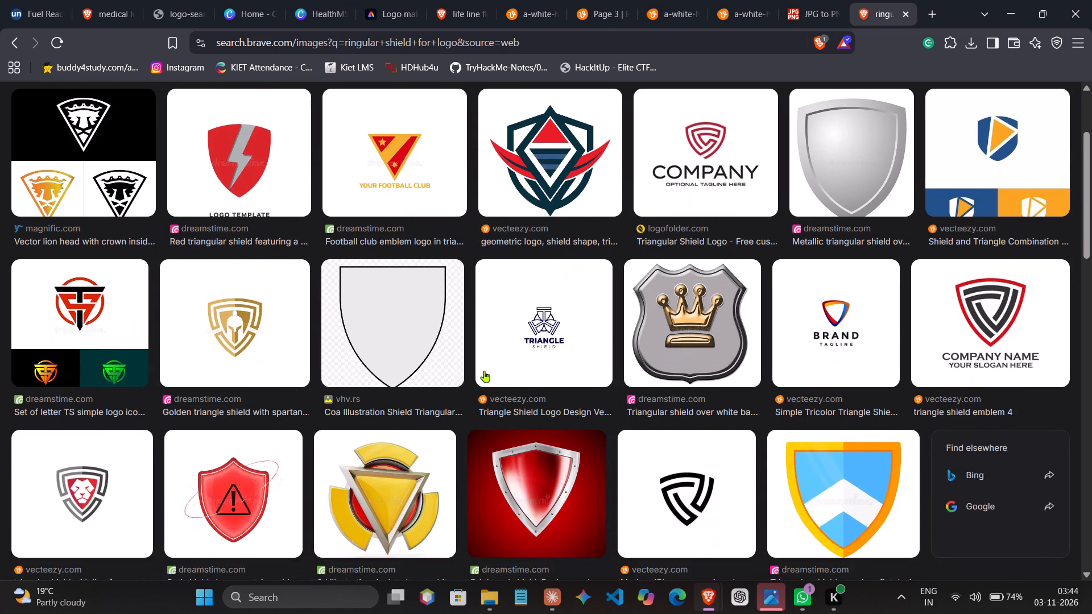
pyautogui.scroll(-5, 484, 371)
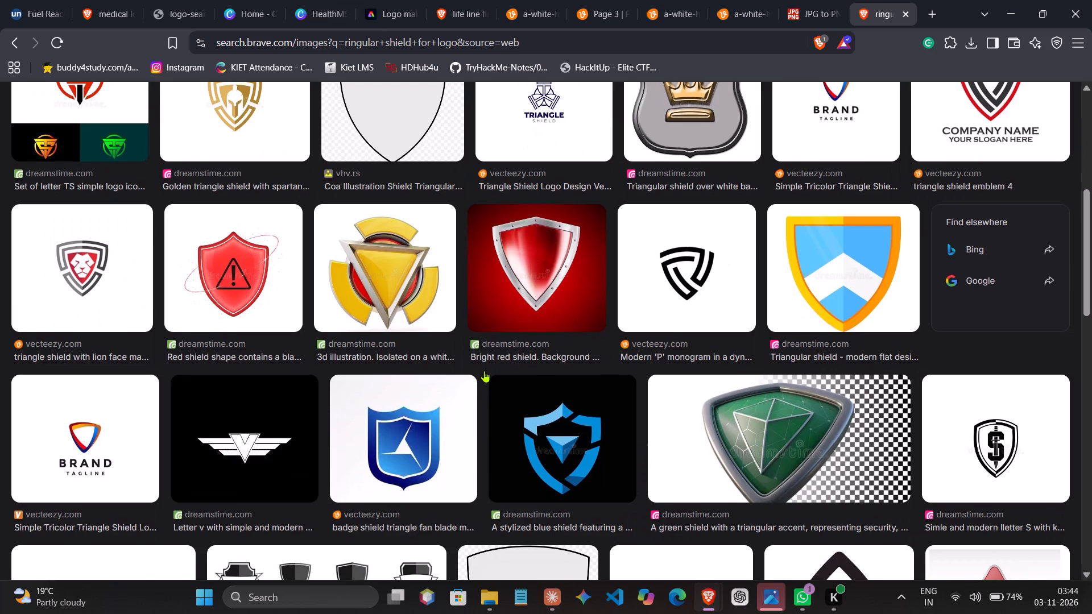
pyautogui.scroll(-6, 484, 371)
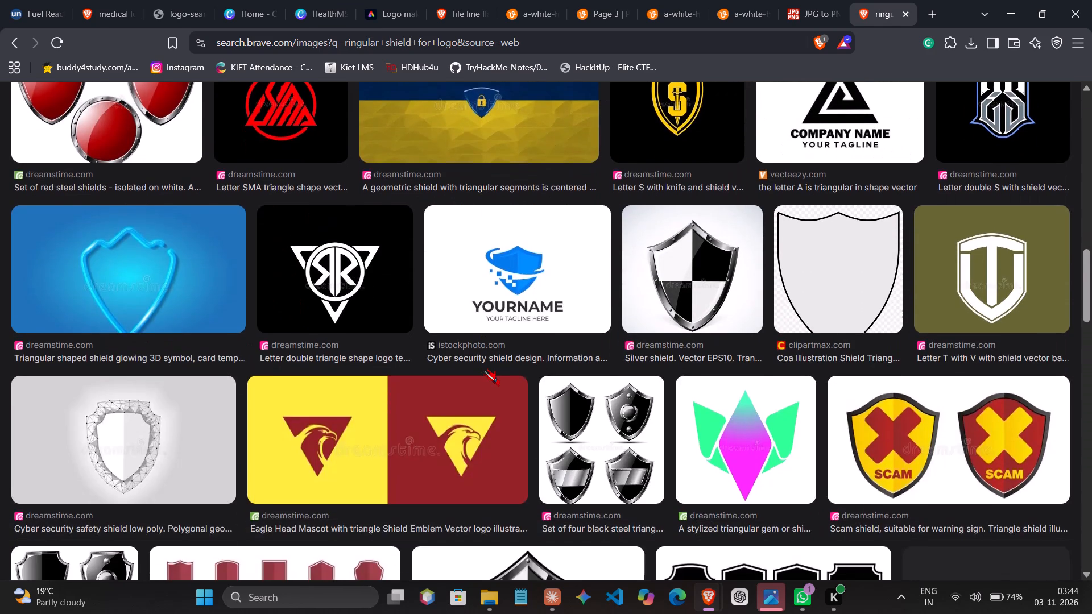
pyautogui.scroll(-7, 484, 371)
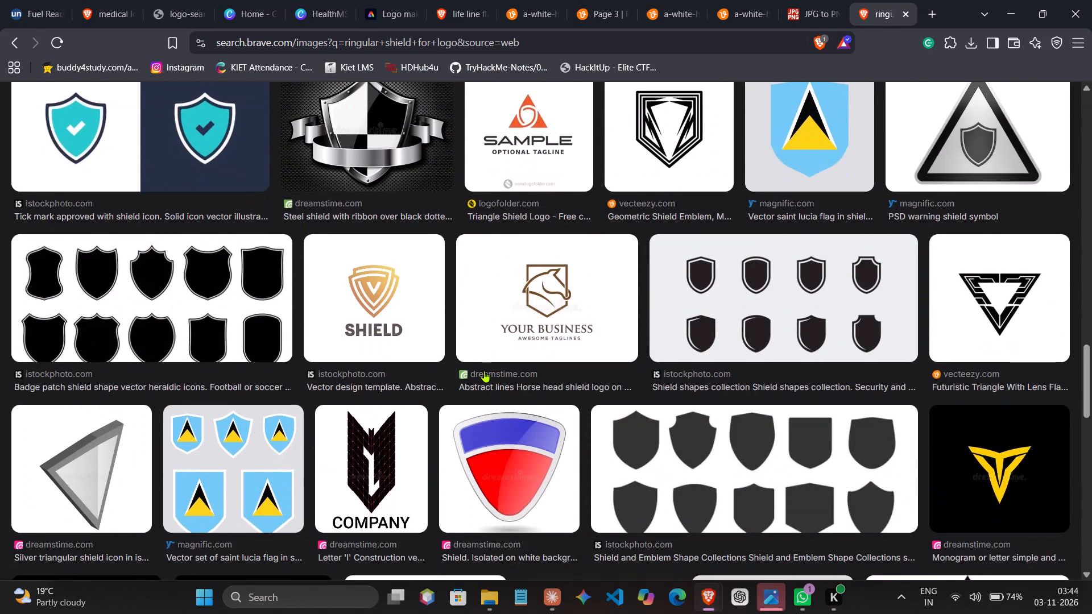
pyautogui.scroll(-5, 484, 371)
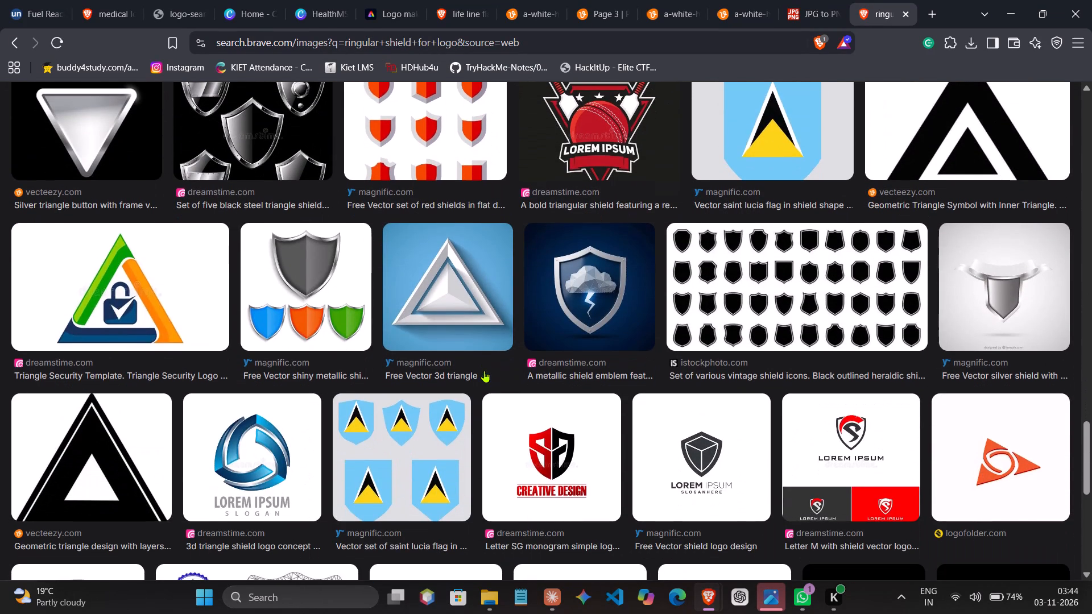
pyautogui.moveTo(332, 115); pyautogui.dragTo(430, 191)
pyautogui.hscroll(1, 330, 101)
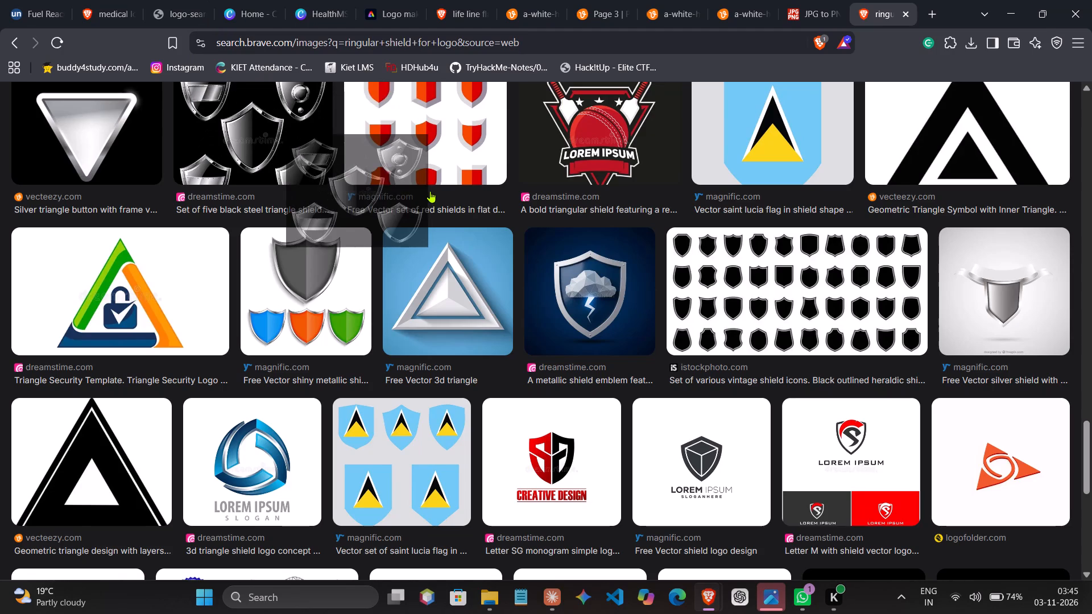
pyautogui.scroll(-7, 430, 191)
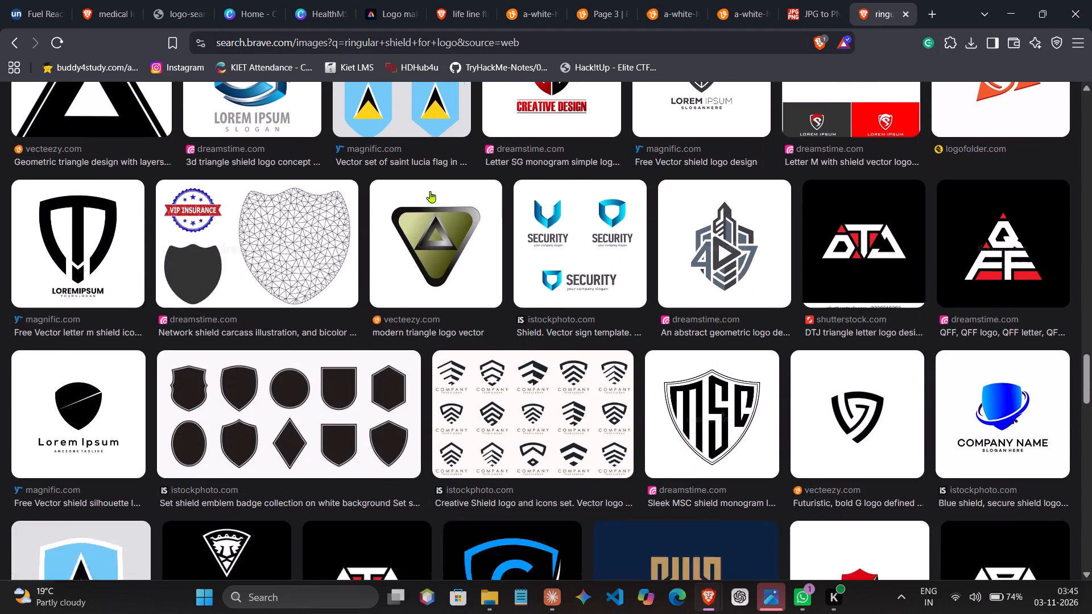
pyautogui.scroll(-2, 430, 191)
pyautogui.scroll(3, 430, 191)
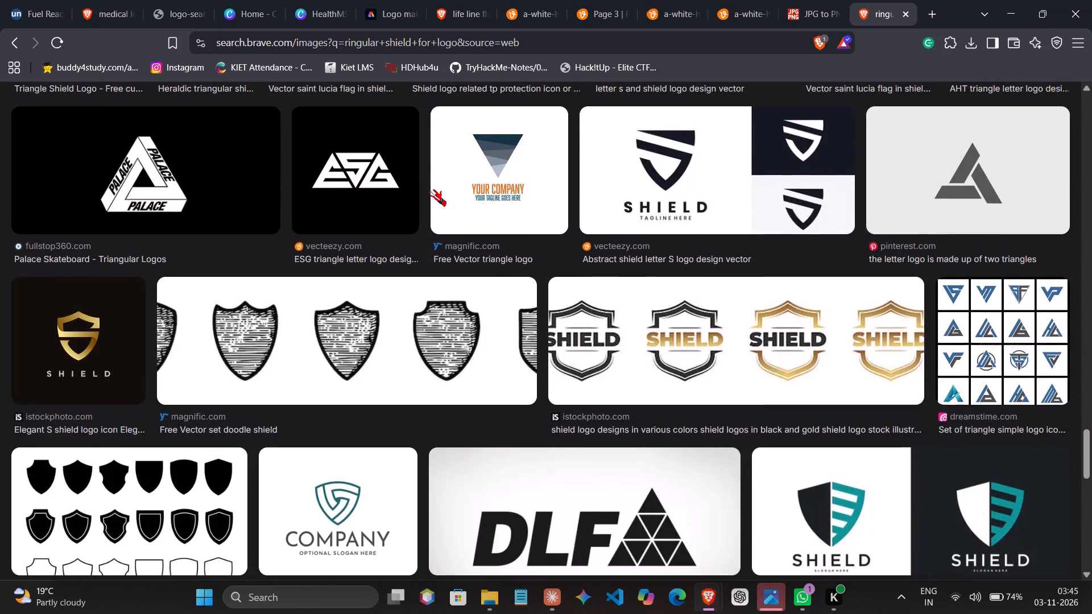
pyautogui.scroll(13, 430, 191)
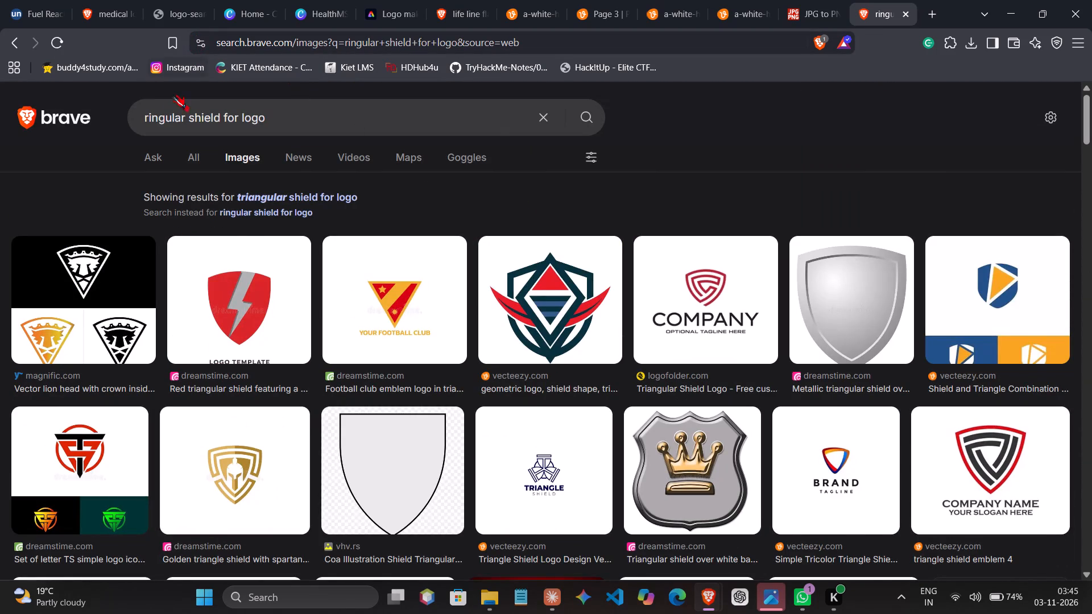
# Change the image search to "ring shield for logo" and browse the results for a suitable shield shape.
pyautogui.click(180, 119)
pyautogui.press('Right')
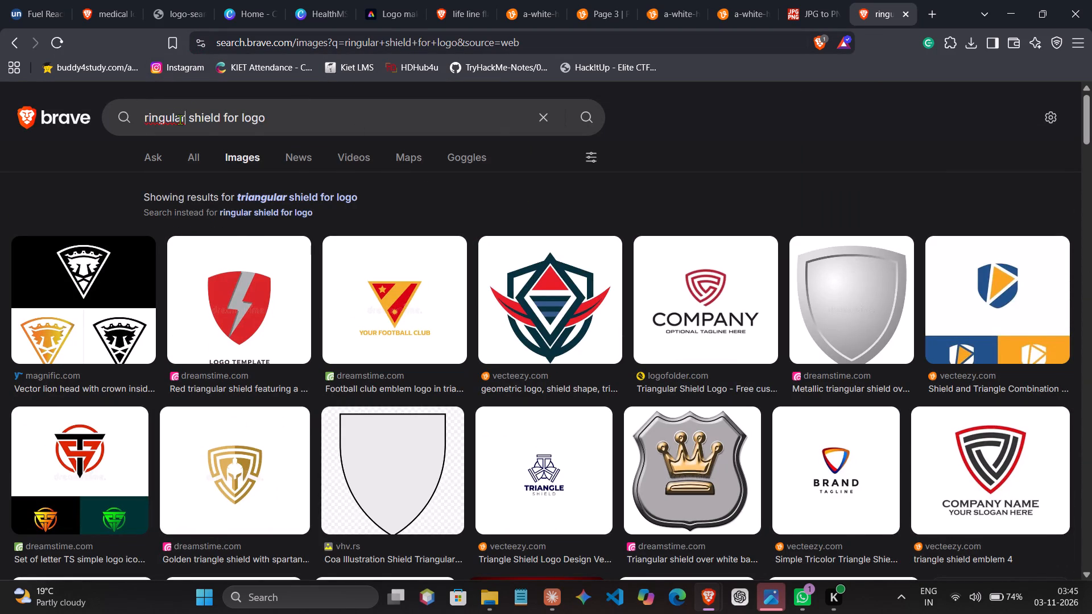
pyautogui.press('BackSpace')
pyautogui.press('BackSpace')
pyautogui.press('BackSpace')
pyautogui.press('BackSpace')
pyautogui.press('Return')
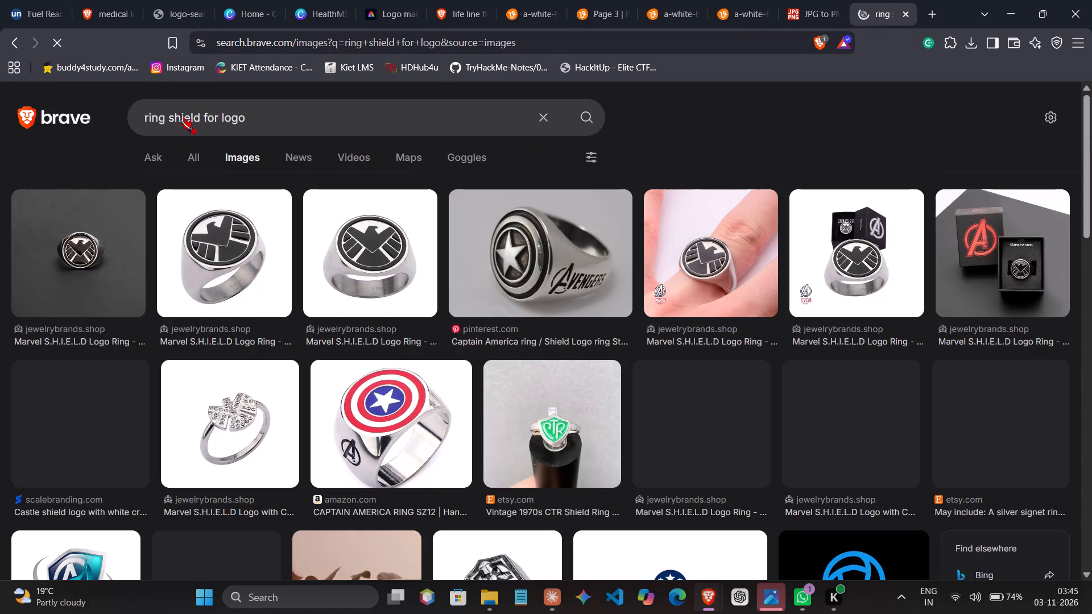
pyautogui.scroll(-3, 180, 119)
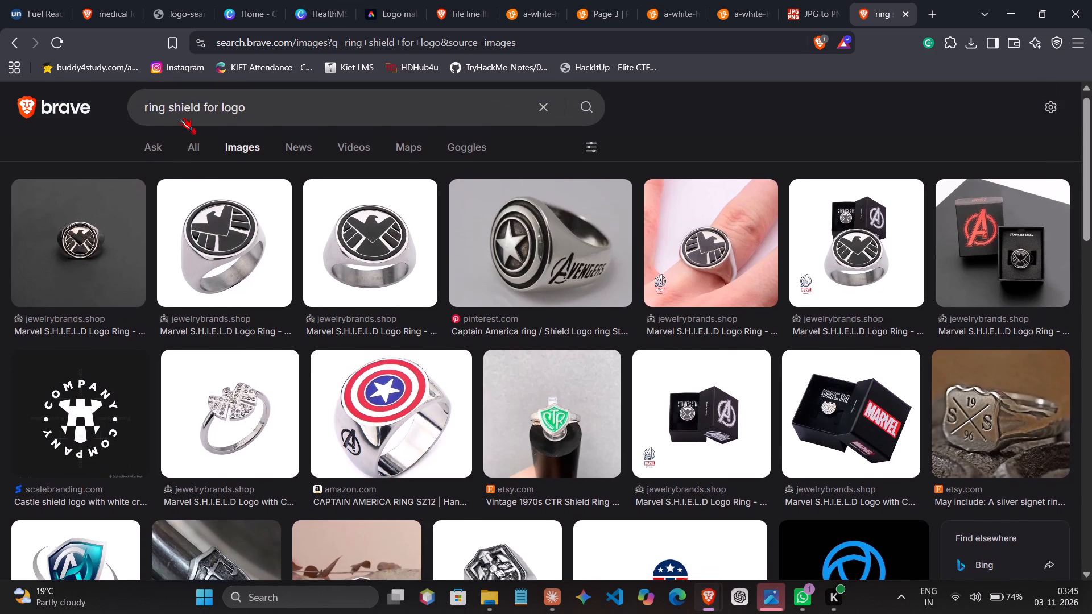
pyautogui.scroll(-12, 180, 119)
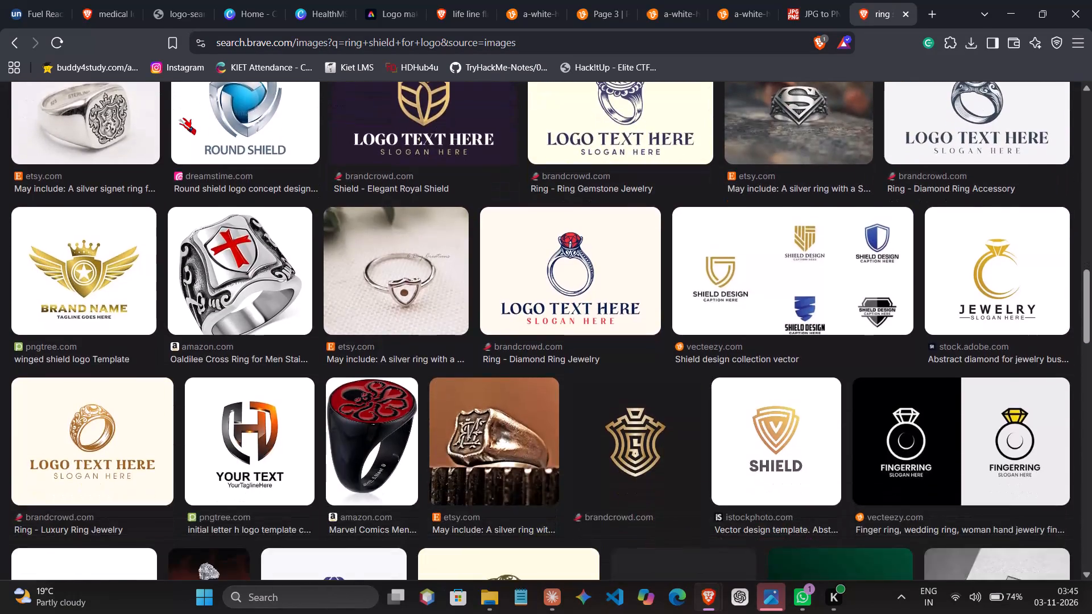
pyautogui.scroll(2, 180, 119)
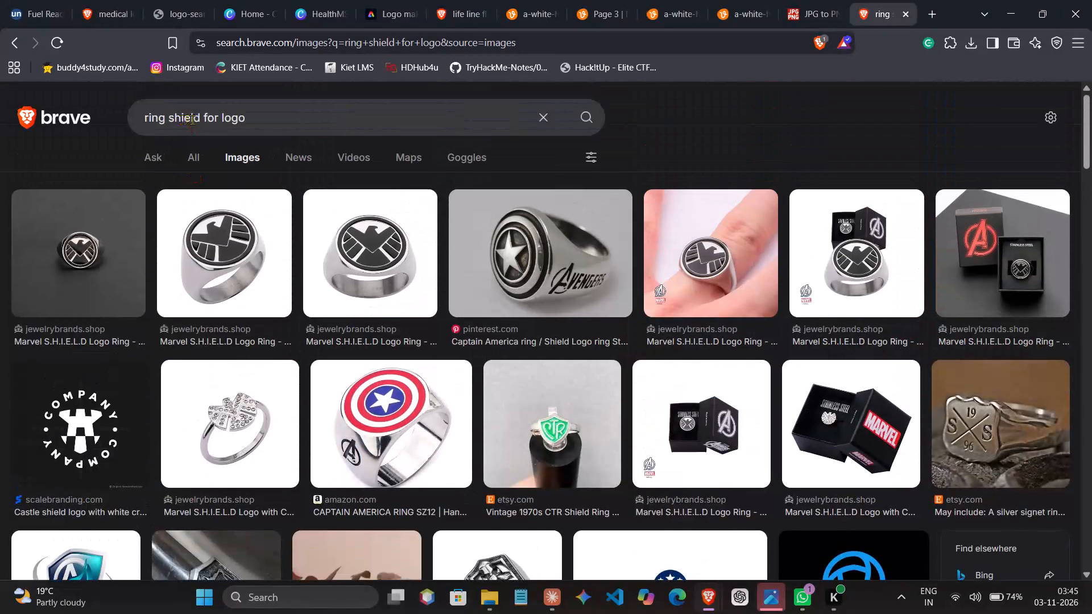
# Shorten the image search to "ring shield" and look through the results for a usable shield shape.
pyautogui.doubleClick(258, 122)
pyautogui.press('BackSpace')
pyautogui.press('BackSpace')
pyautogui.press('BackSpace')
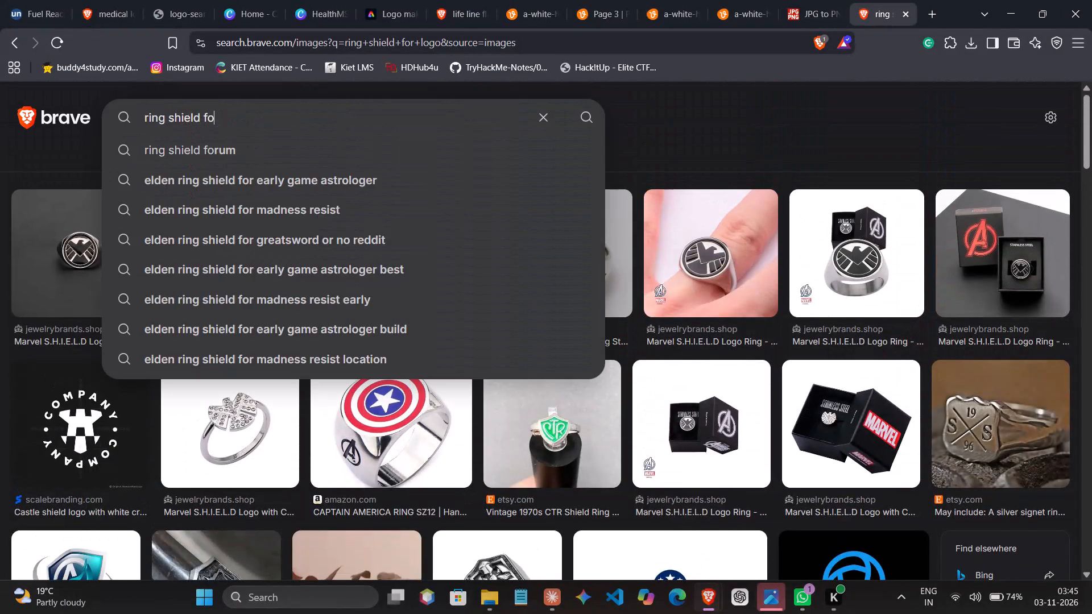
pyautogui.press('BackSpace')
pyautogui.press('BackSpace')
pyautogui.press('Return')
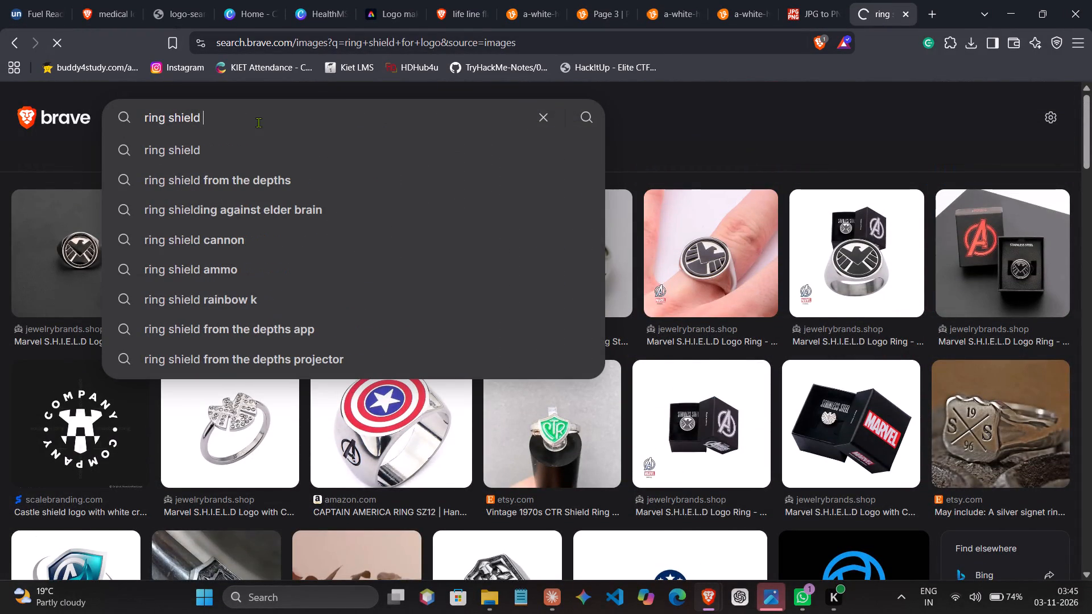
pyautogui.scroll(-2, 467, 322)
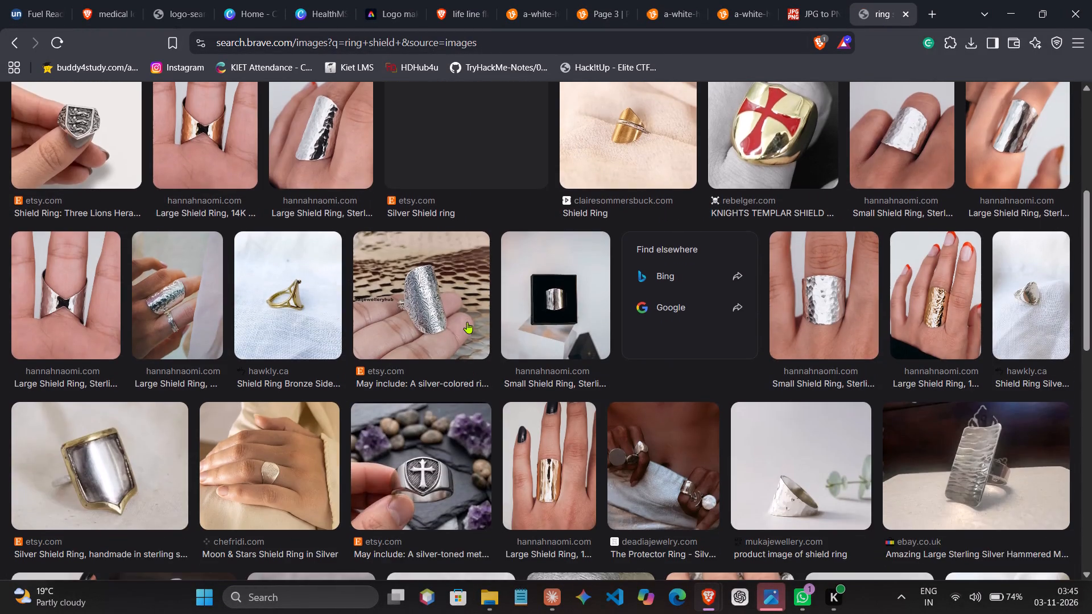
pyautogui.scroll(-2, 467, 322)
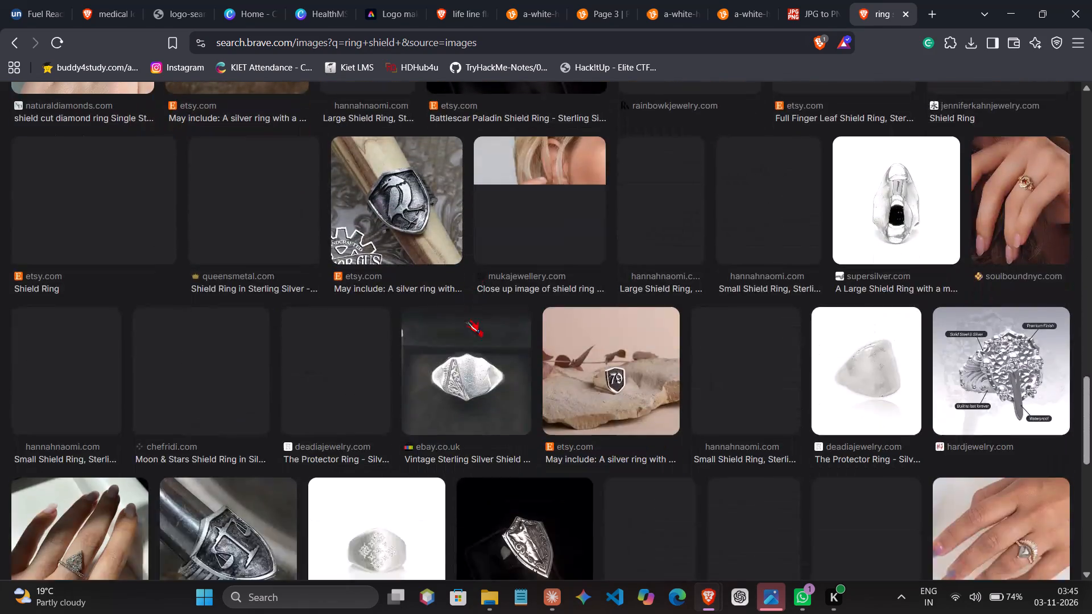
pyautogui.scroll(-4, 467, 322)
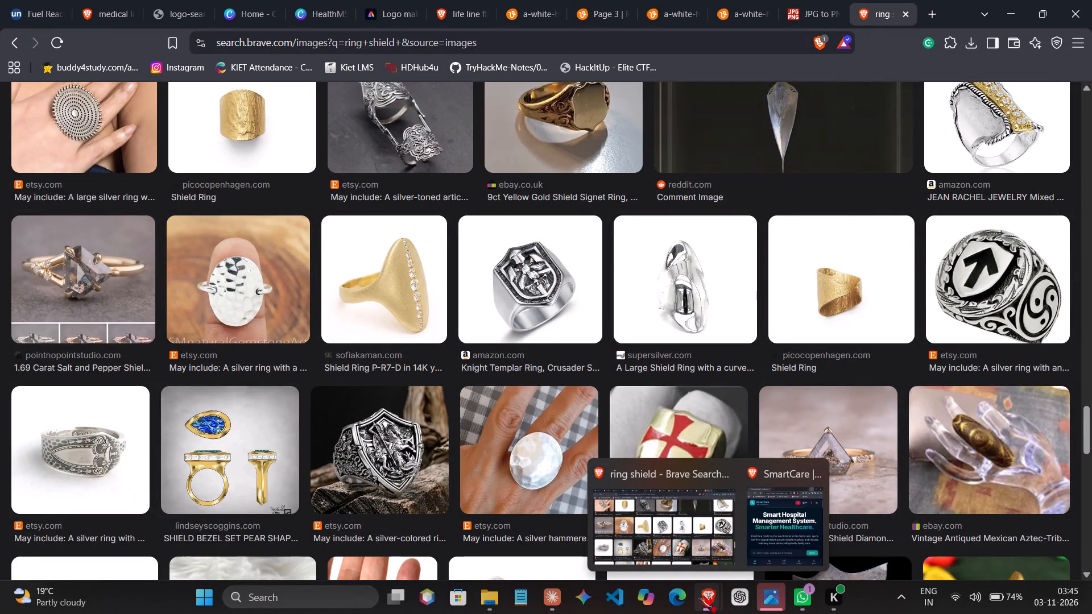
# Return to the HealthMS logo project in Adobe Express and set its download file format to PNG.
pyautogui.click(626, 550)
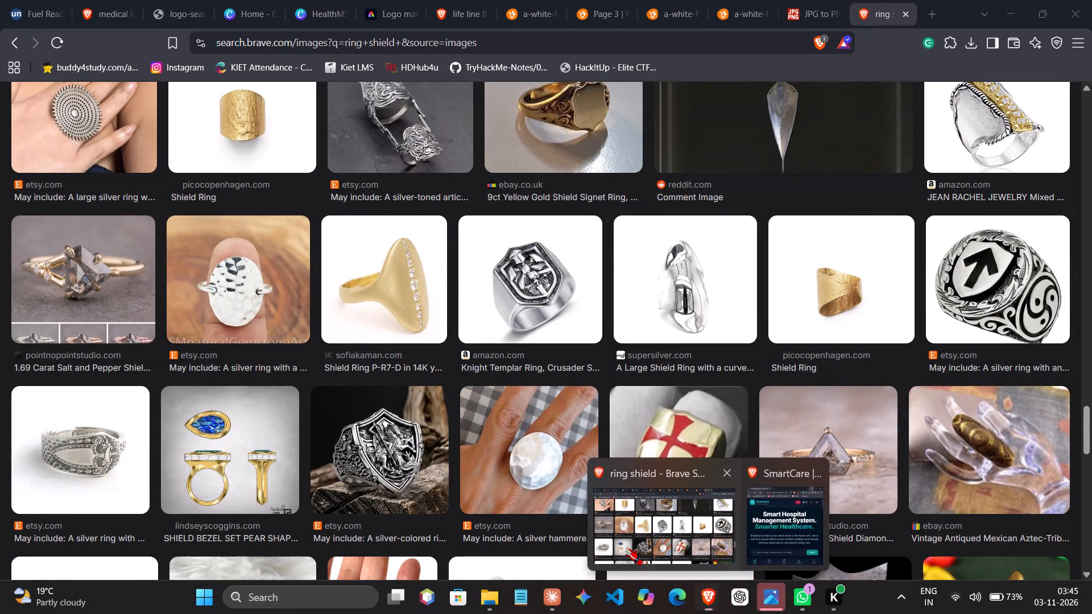
pyautogui.click(380, 22)
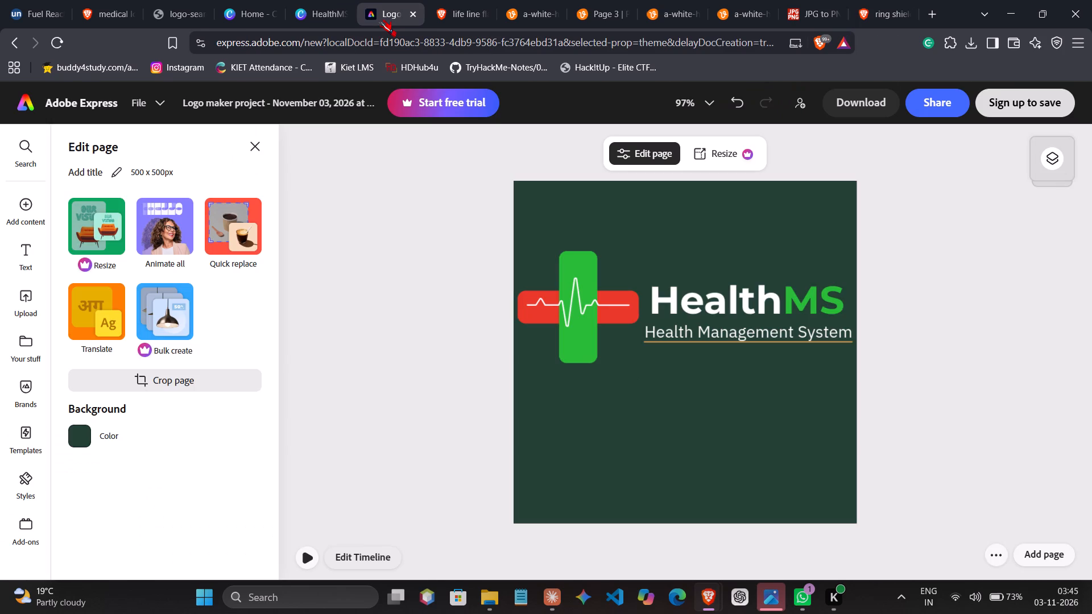
pyautogui.click(690, 368)
pyautogui.click(861, 103)
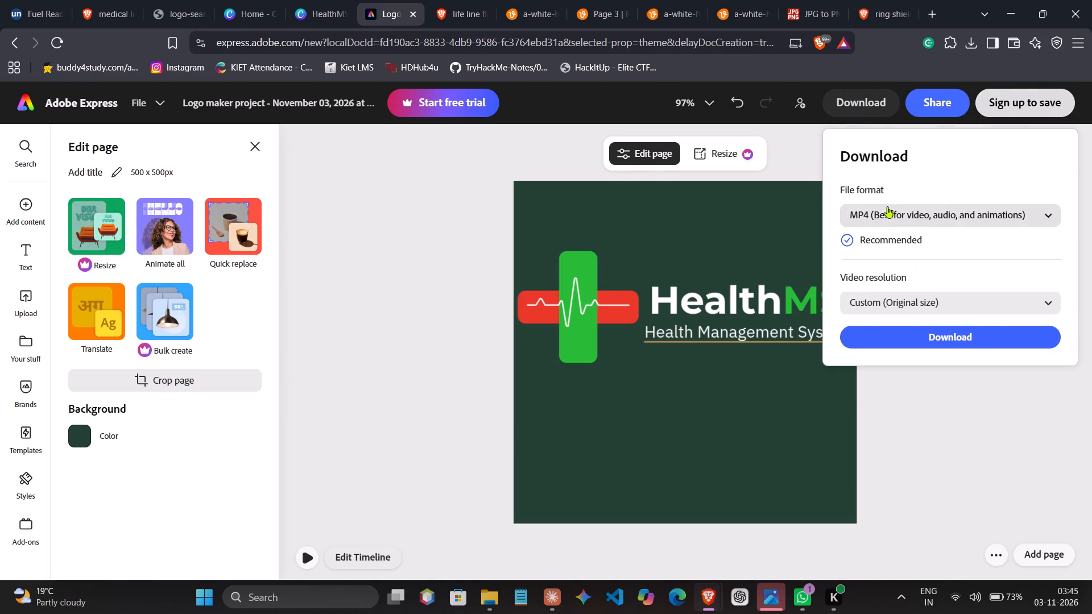
pyautogui.click(887, 206)
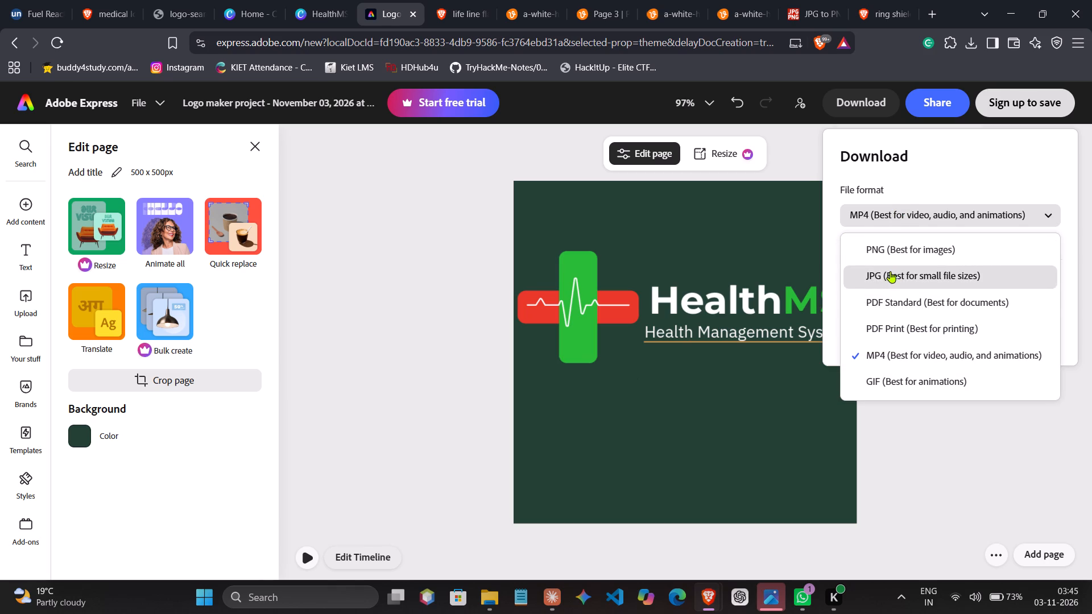
pyautogui.click(871, 250)
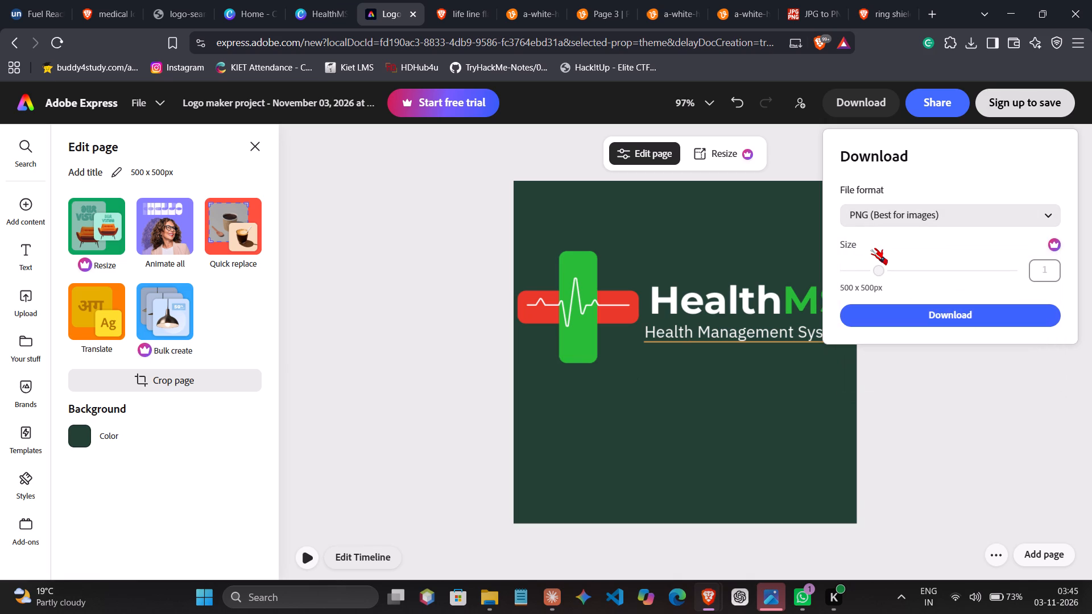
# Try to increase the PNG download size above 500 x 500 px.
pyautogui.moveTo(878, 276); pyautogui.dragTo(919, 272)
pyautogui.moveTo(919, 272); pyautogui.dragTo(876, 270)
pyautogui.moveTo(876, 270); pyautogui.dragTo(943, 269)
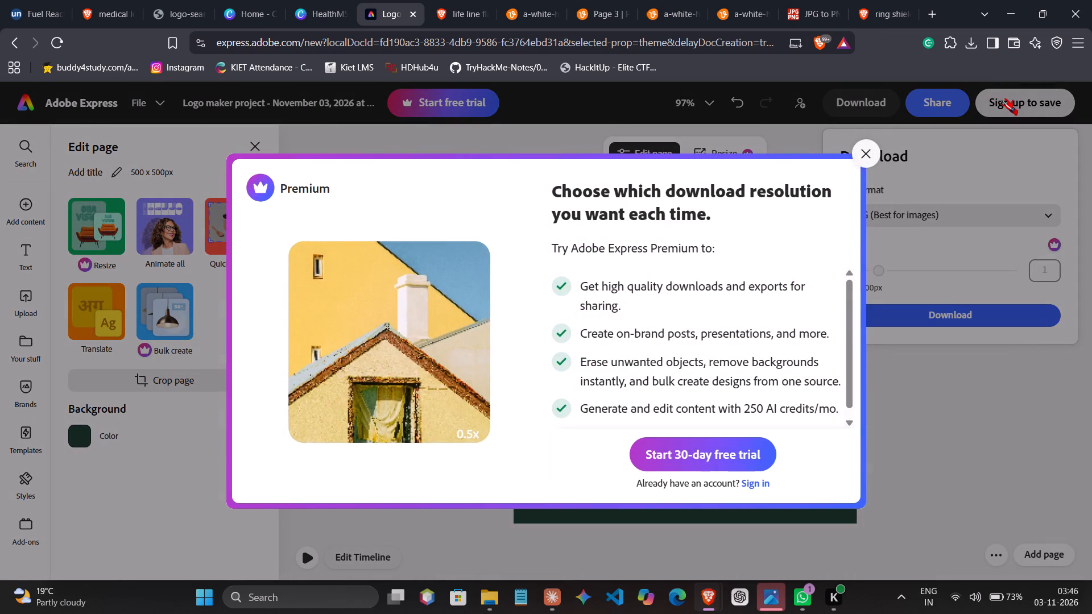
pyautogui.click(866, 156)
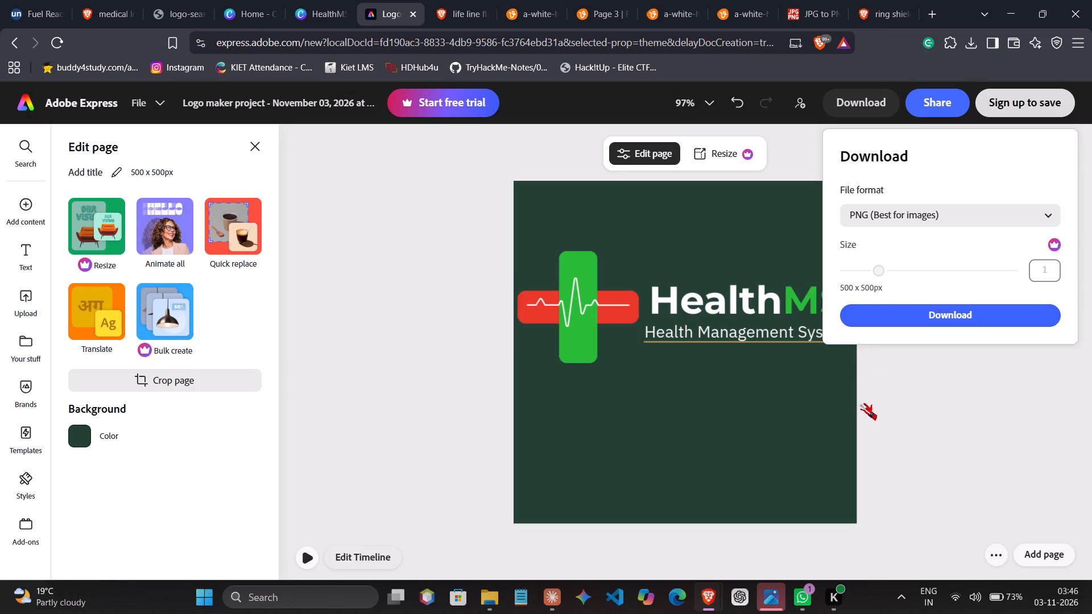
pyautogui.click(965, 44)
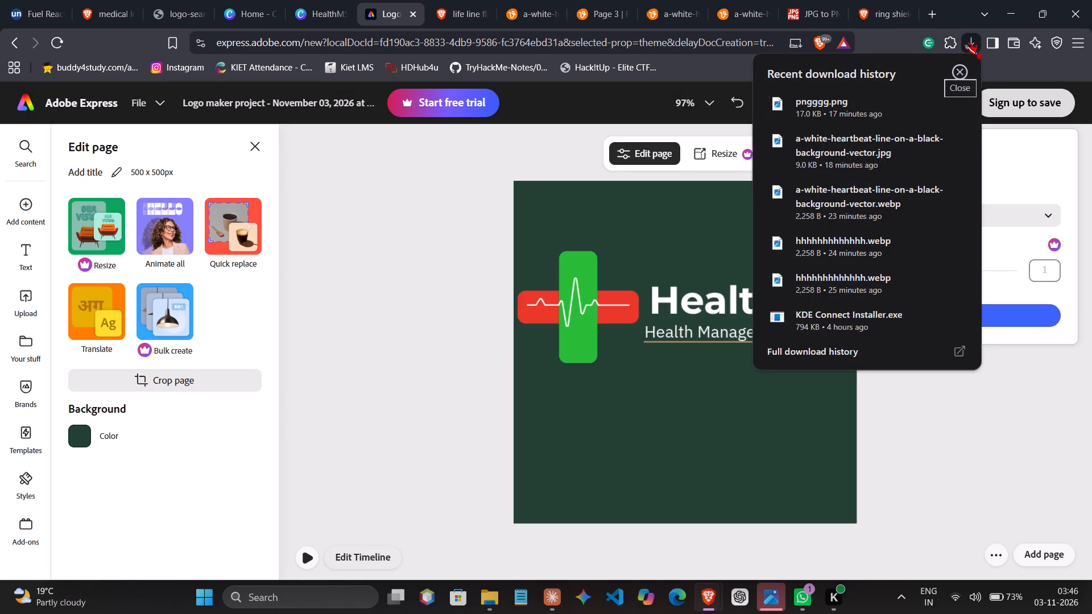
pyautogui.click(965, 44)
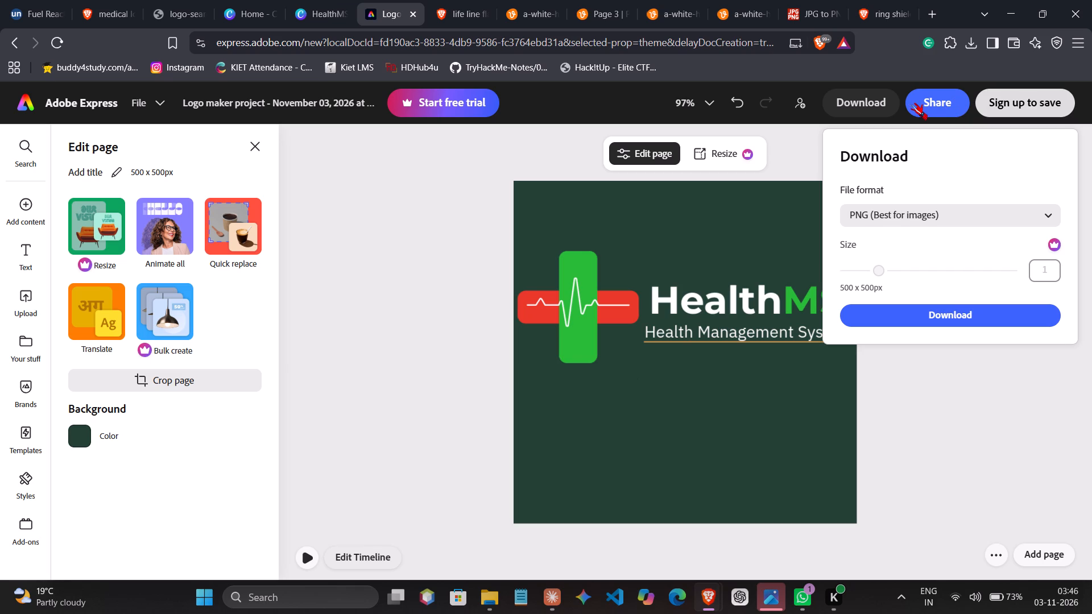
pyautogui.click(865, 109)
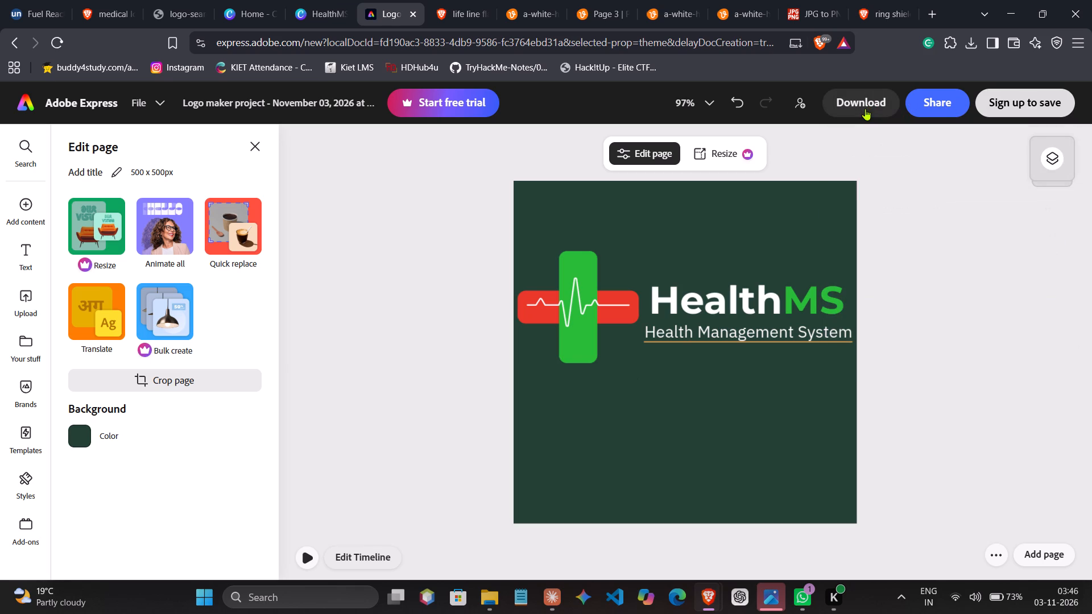
# Download the HealthMS logo as a PNG at 500 x 500 px, continuing with Google for the required sign-in.
pyautogui.click(858, 96)
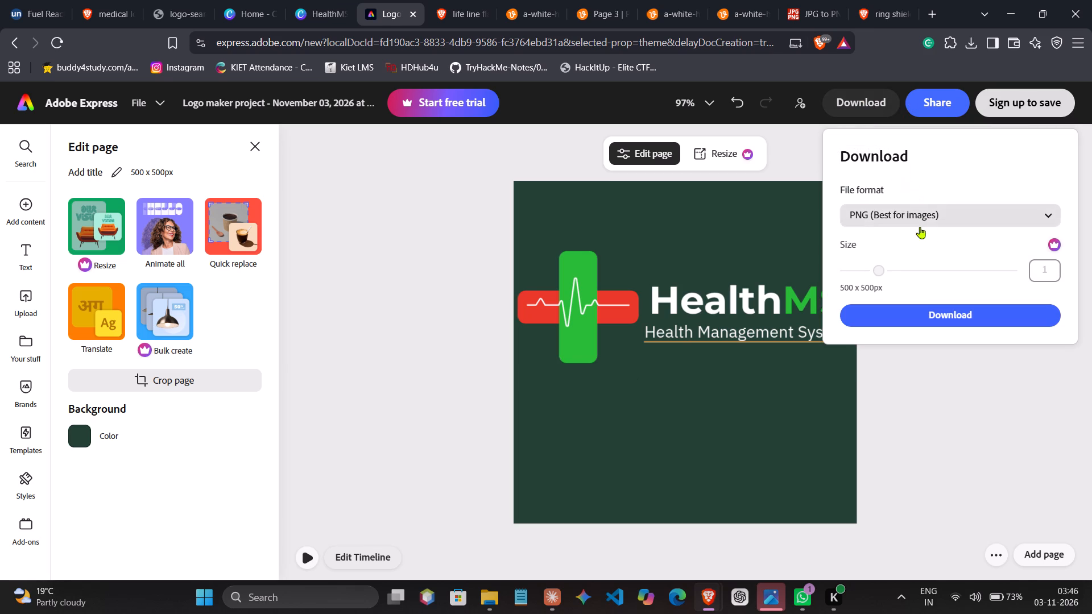
pyautogui.click(930, 306)
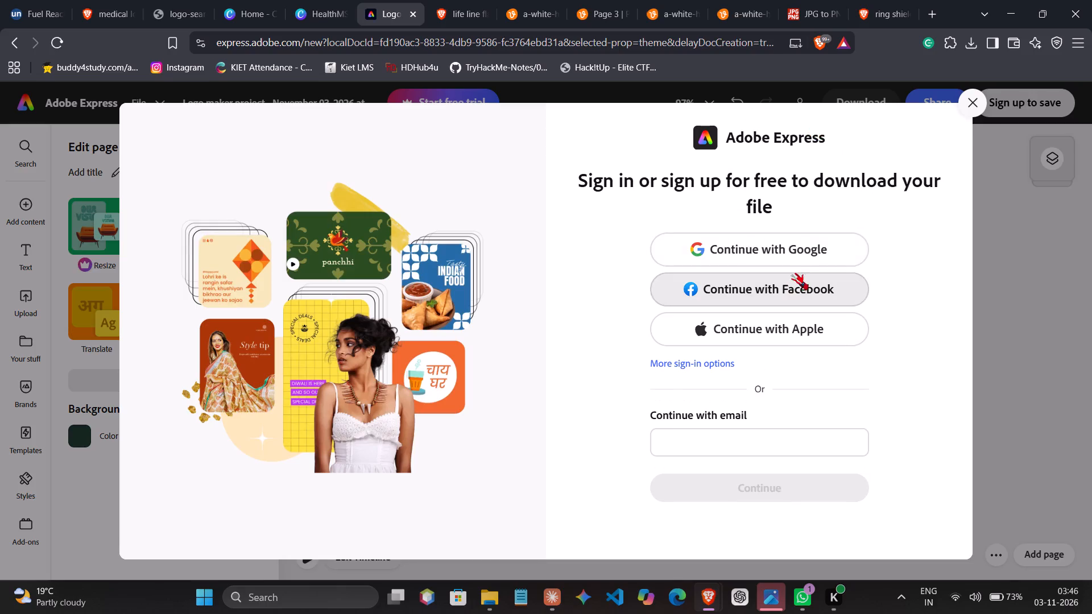
pyautogui.click(739, 250)
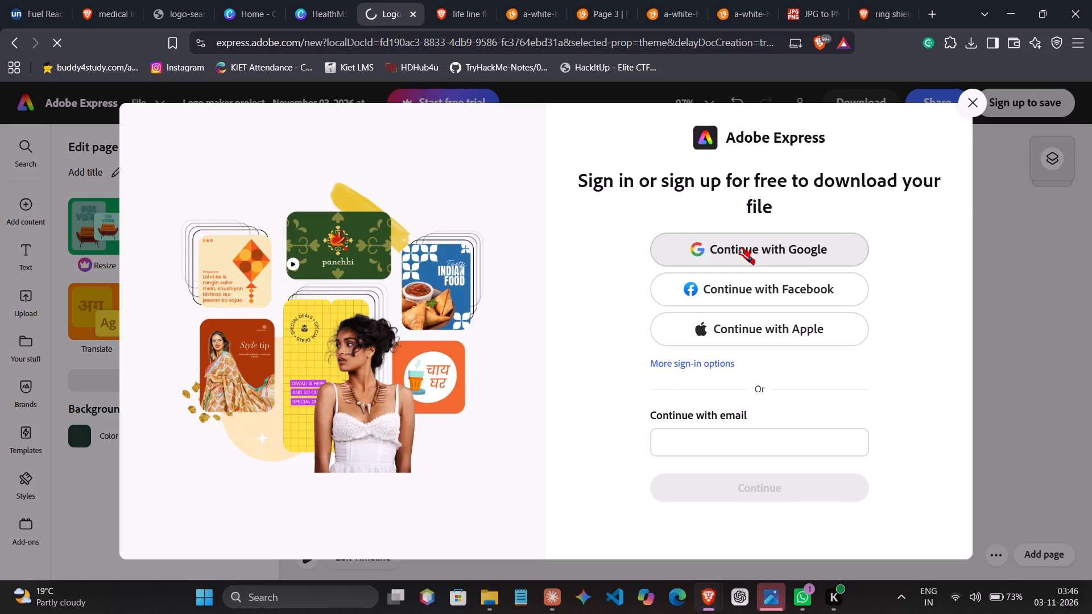